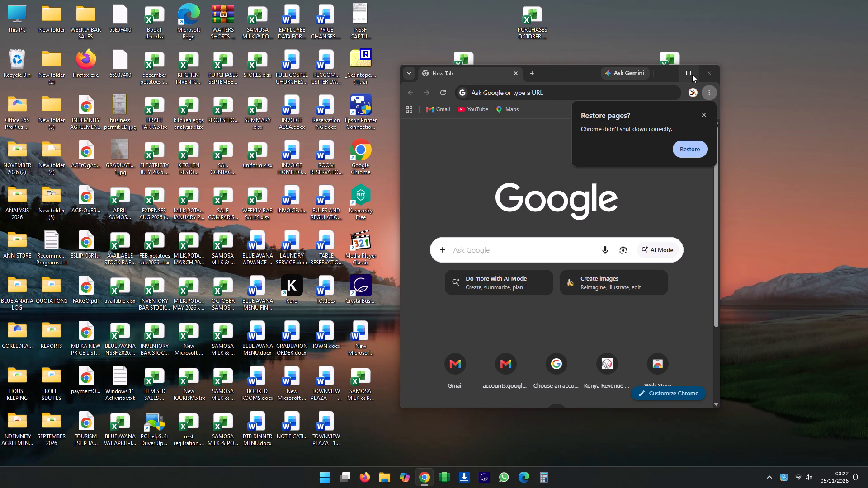
Minimize the browser window and open the KITCHEN SALES NOVEMBER 2026 workbook from the NOVEMBER 2026 desktop folder.
click(674, 78)
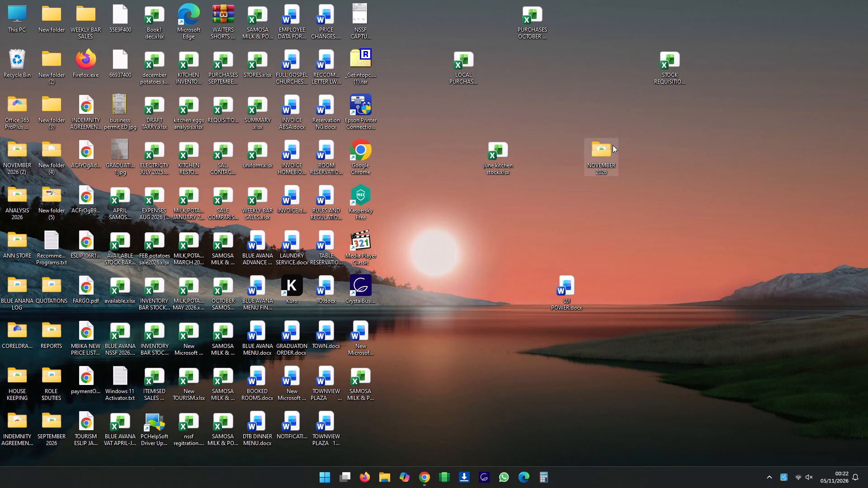
double_click(612, 145)
click(592, 155)
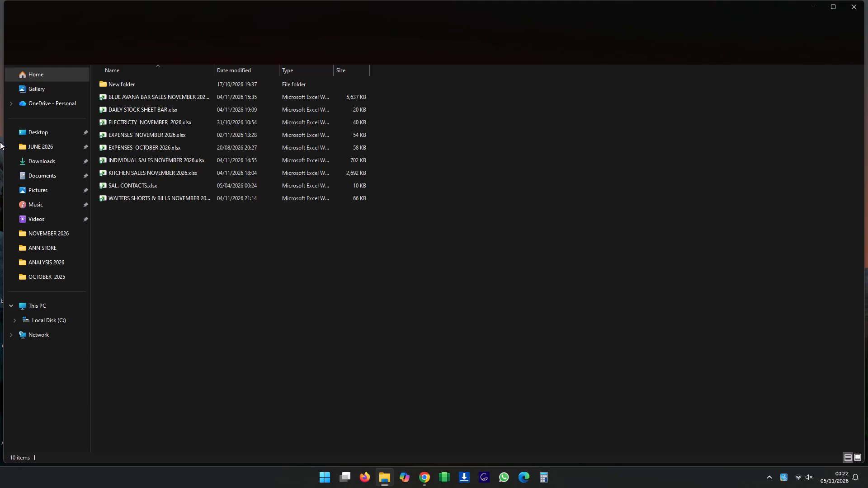
drag(572, 153, 572, 157)
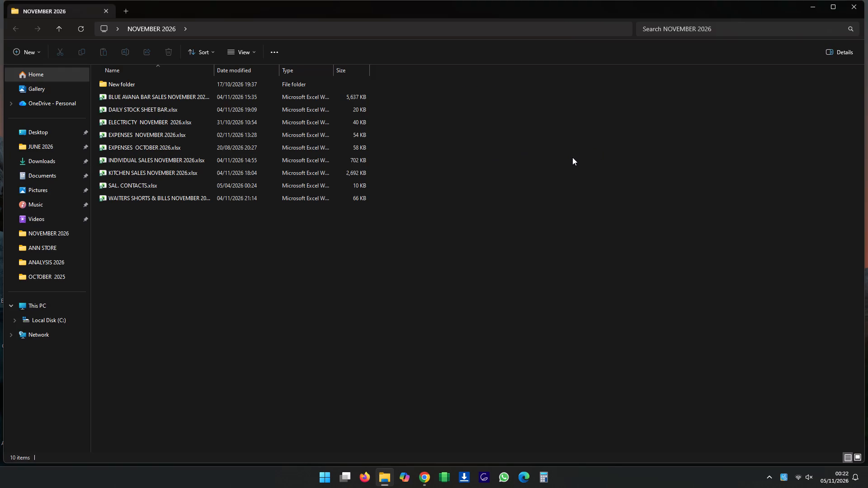
drag(572, 157, 520, 200)
click(182, 178)
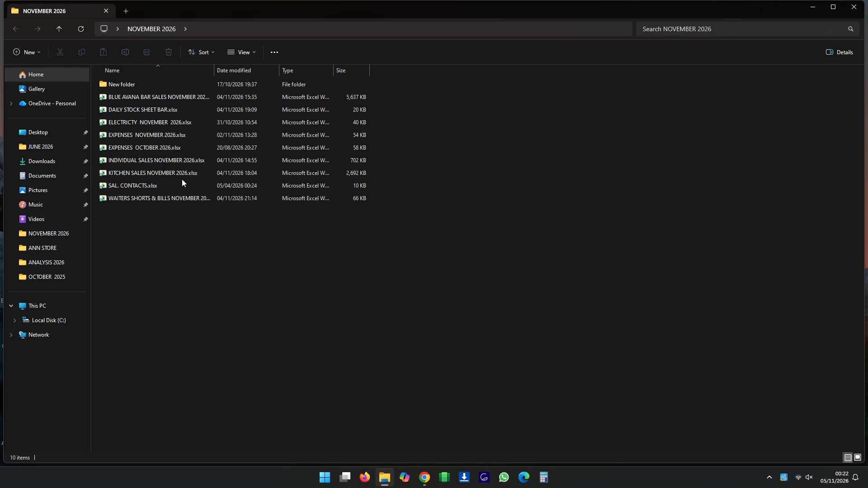
double_click(182, 175)
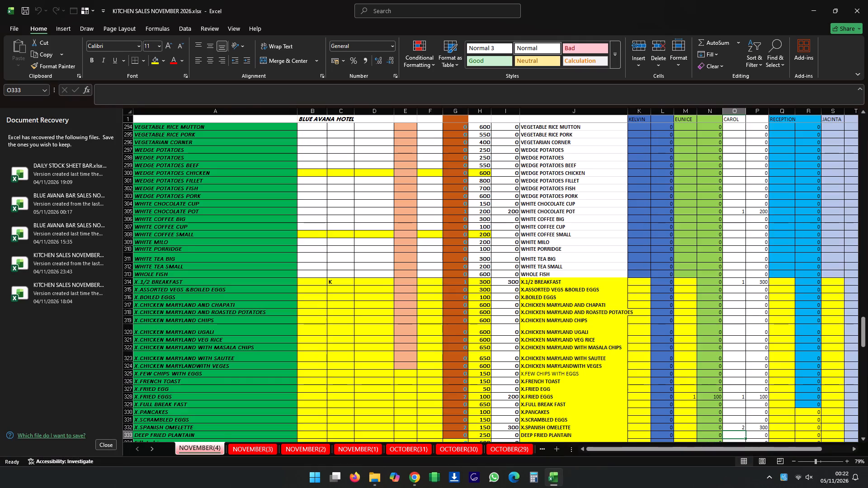
Close the Document Recovery pane without opening any recovered version.
click(97, 440)
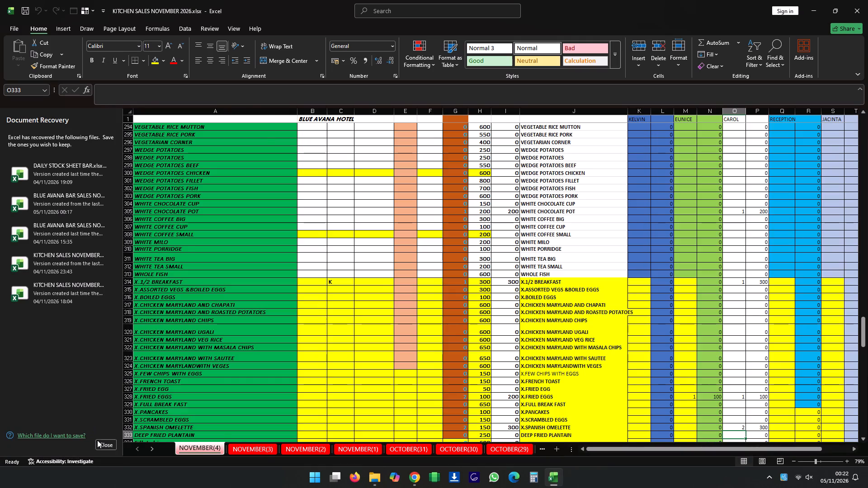
click(217, 141)
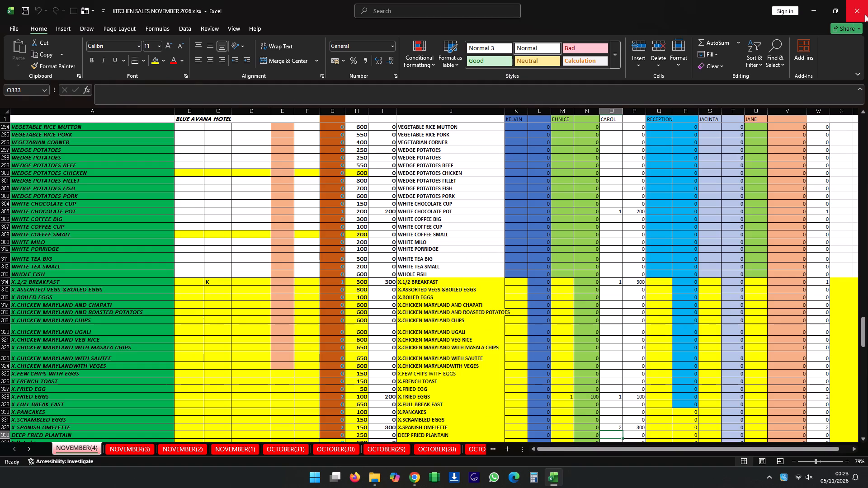
On the NOVEMBER(4) sheet, enter 2 for 1/2 KG MUTTON in JANE's quantity column.
scroll(696, 184, up, 20)
scroll(696, 184, up, 5)
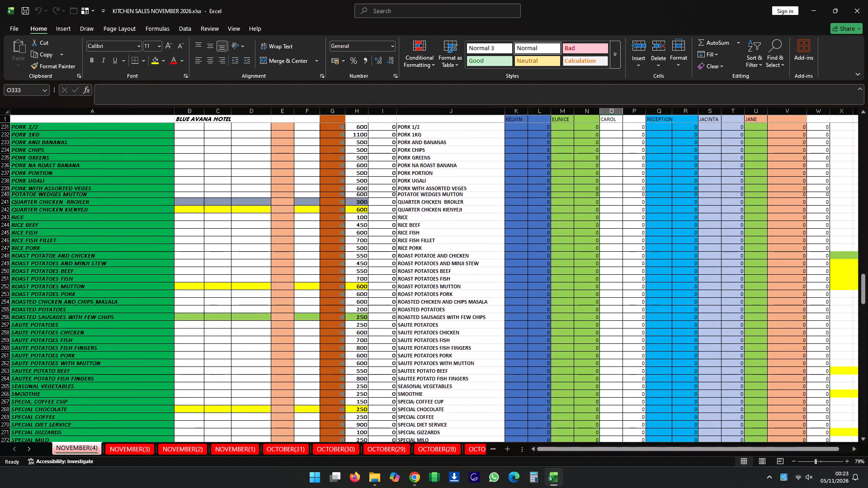
scroll(654, 291, up, 20)
scroll(654, 291, up, 20)
scroll(654, 291, up, 1)
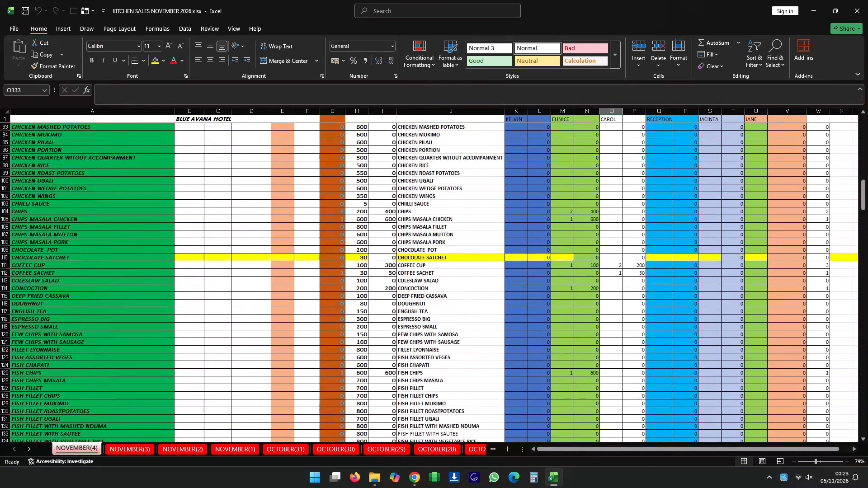
scroll(651, 292, up, 20)
scroll(651, 292, up, 20)
scroll(651, 292, up, 1)
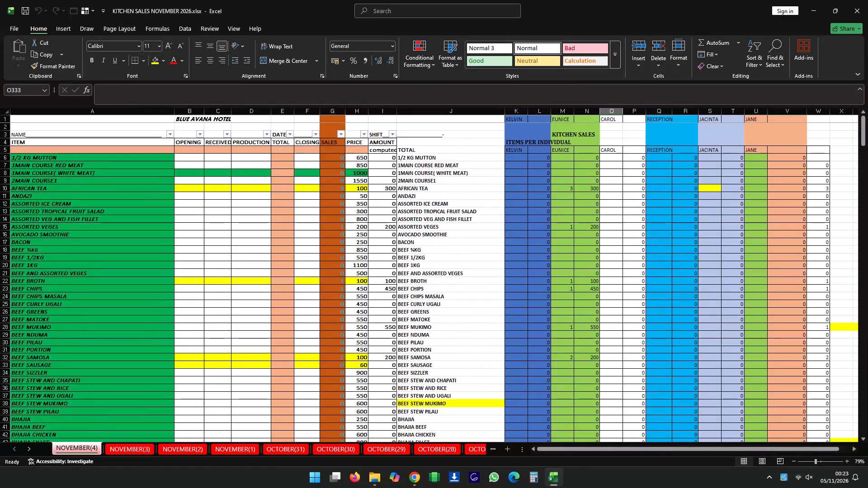
scroll(650, 294, up, 2)
click(746, 262)
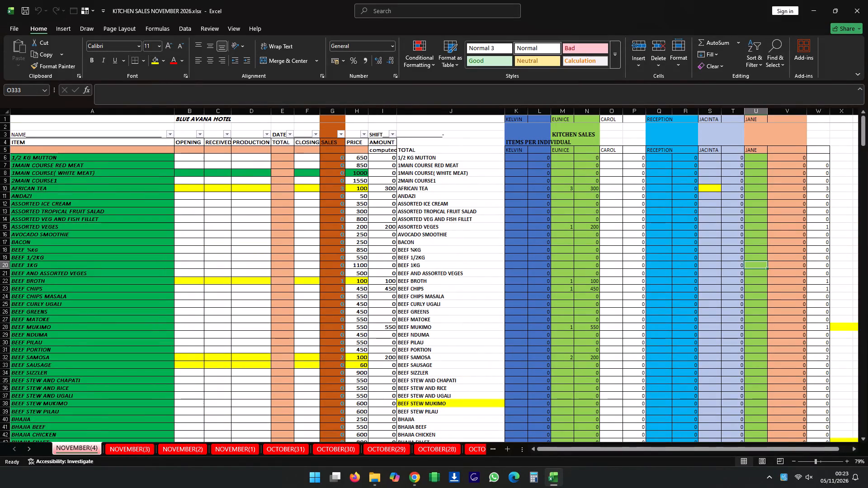
click(750, 200)
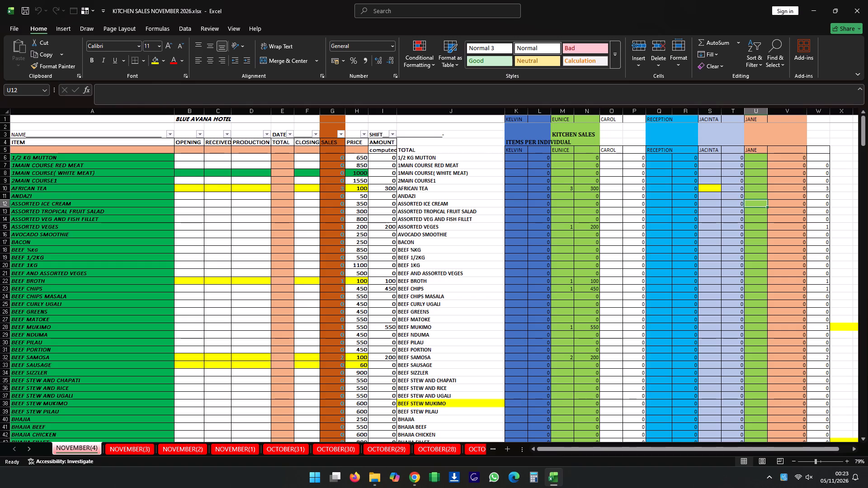
click(748, 160)
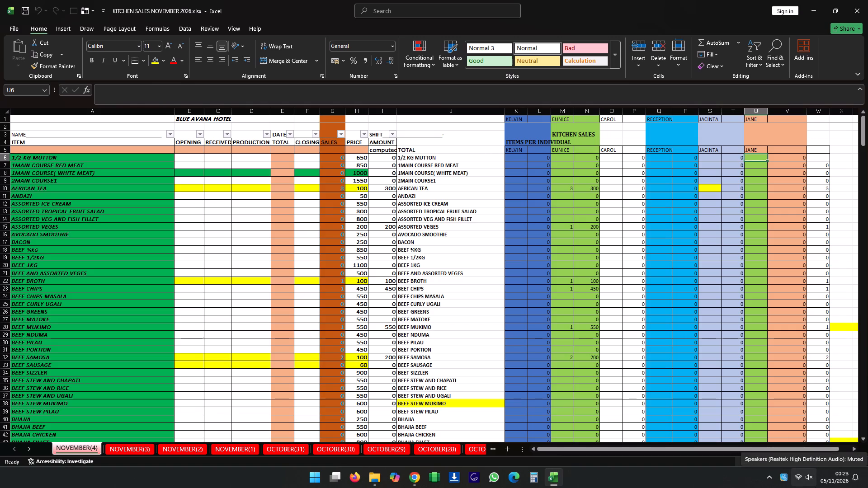
key(Down)
key(Down)
key(Down)
key(Up)
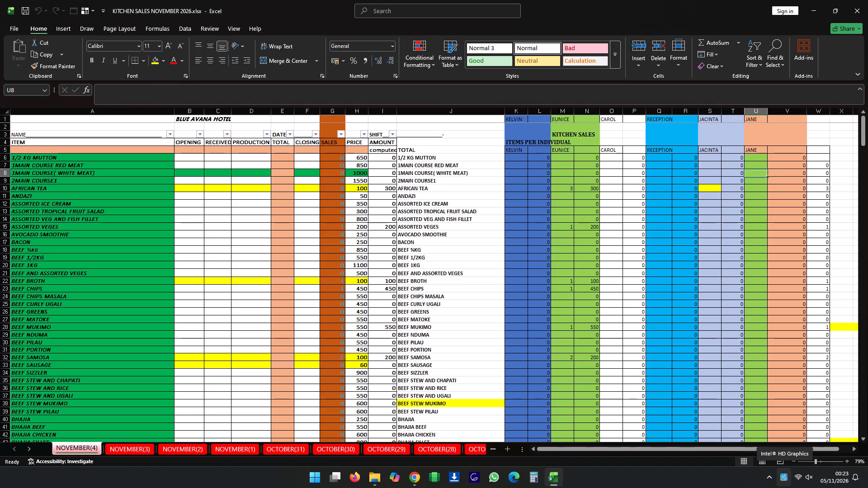
key(Up)
key(Up)
key(2)
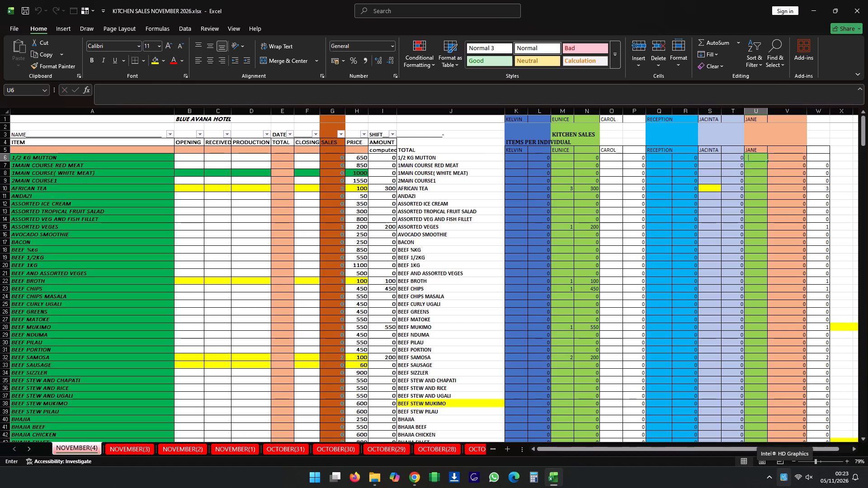
key(Down)
key(Up)
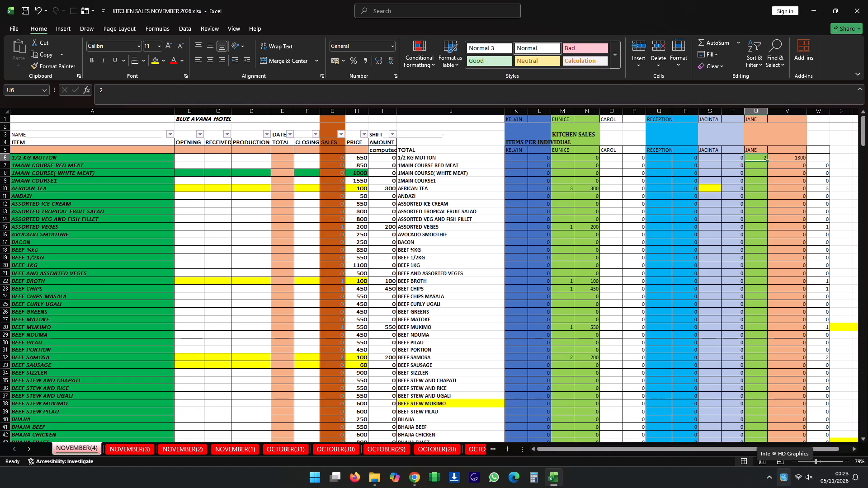
Enter a quantity of 4 for AFRICAN TEA in JANE's column.
key(Down)
key(Down)
key(Down)
key(Down)
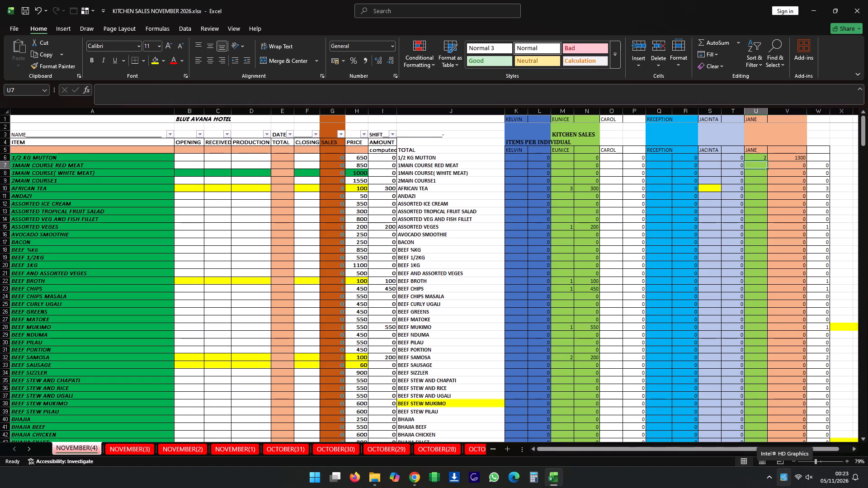
key(Up)
key(Down)
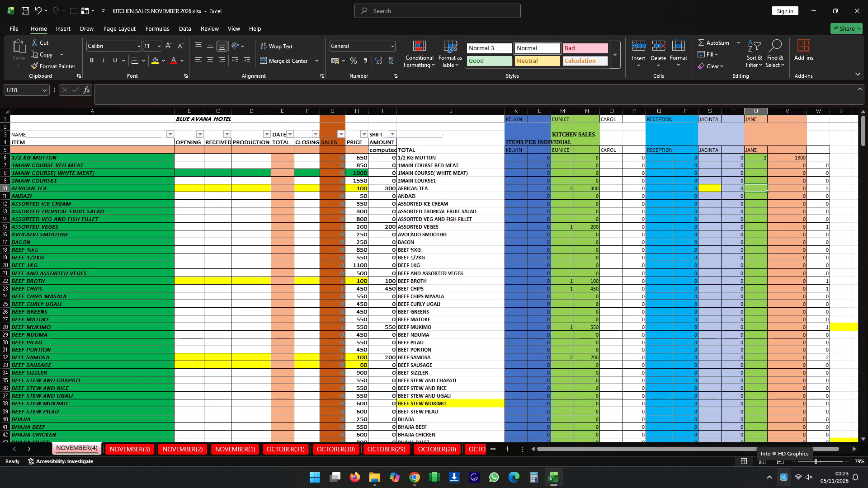
key(4)
key(Down)
key(Up)
Enter a quantity of 2 for BEEF CHIPS in JANE's column.
key(Down)
key(Down)
key(Down)
key(Down)
key(Down)
key(Down)
key(Down)
key(Down)
key(Down)
key(Down)
key(Down)
key(Down)
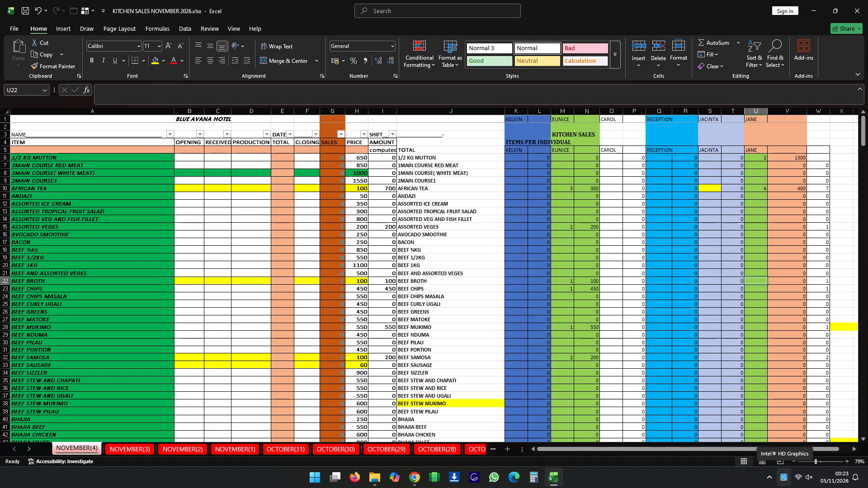
key(Down)
key(2)
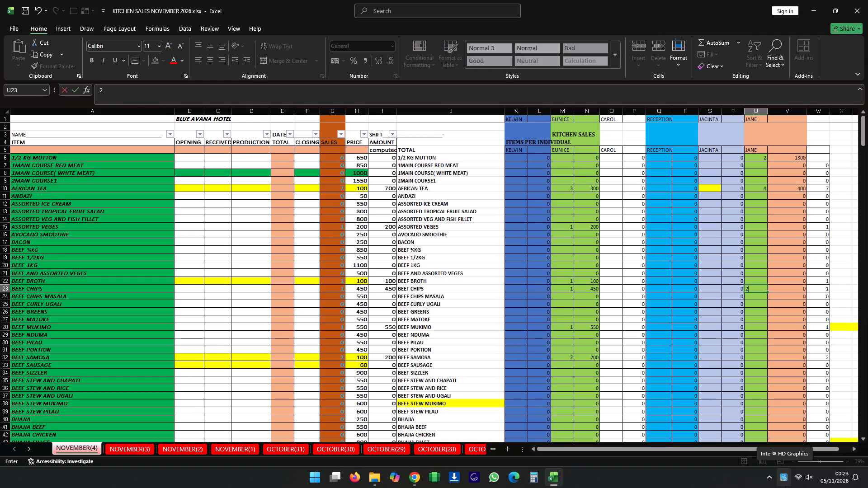
key(Down)
key(Up)
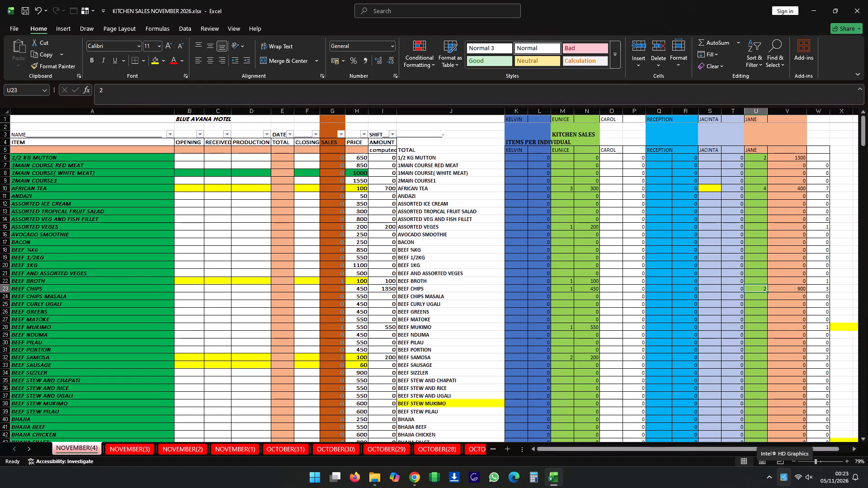
Enter a quantity of 6 for BEEF SAMOSA in JANE's column.
key(Down)
key(Down)
key(Down)
key(Down)
key(Down)
key(Down)
key(Down)
key(Down)
key(Down)
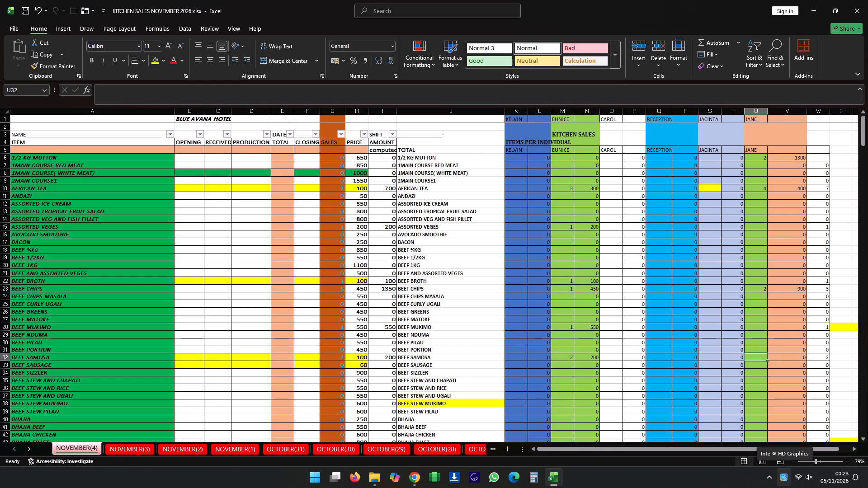
key(6)
key(Down)
key(Up)
Enter a quantity of 6 for BEEF SAUSAGE in JANE's column.
key(Down)
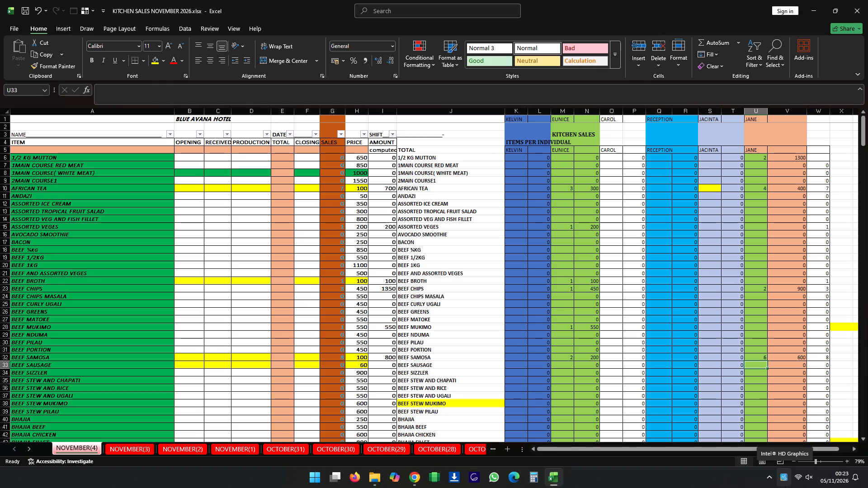
key(6)
key(Down)
key(Up)
Enter a quantity of 1 for plain CHAPATI in JANE's column.
key(Down)
key(Down)
key(Down)
key(Down)
key(Down)
key(Down)
key(Down)
key(Down)
key(Down)
key(Down)
key(Down)
key(Down)
key(Down)
key(Down)
key(Down)
key(Down)
key(Down)
key(Down)
key(Down)
key(Down)
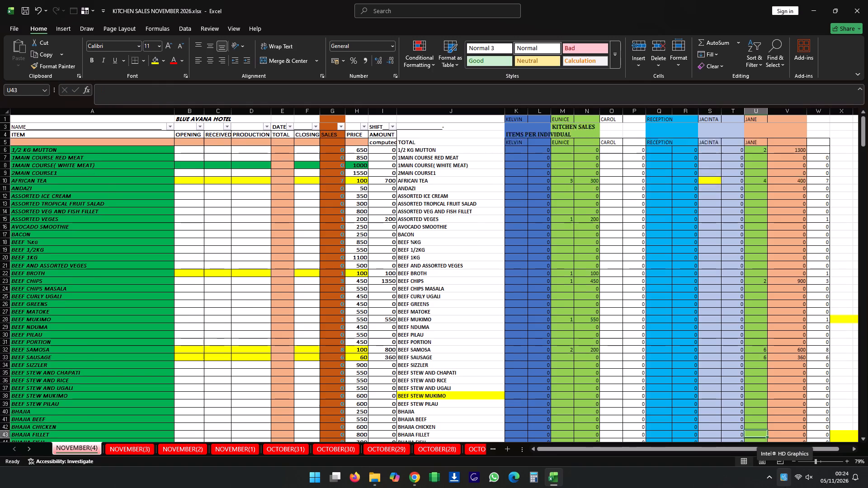
key(Down)
key(Down)
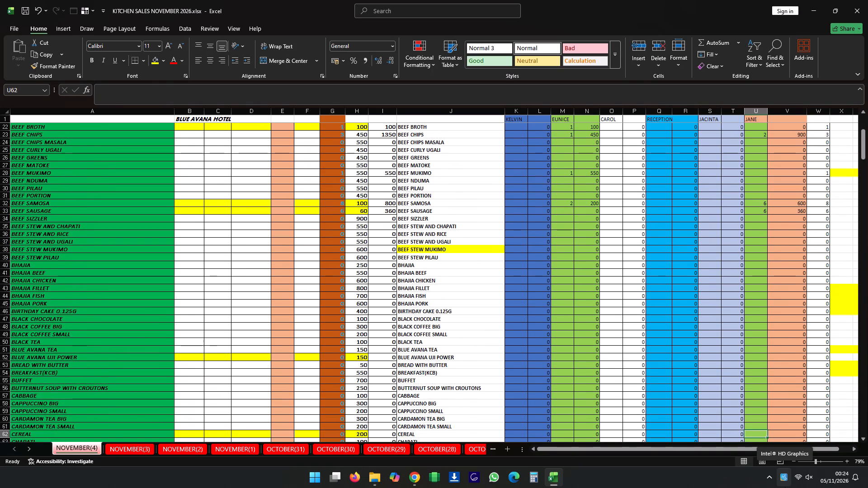
key(Up)
key(Down)
key(1)
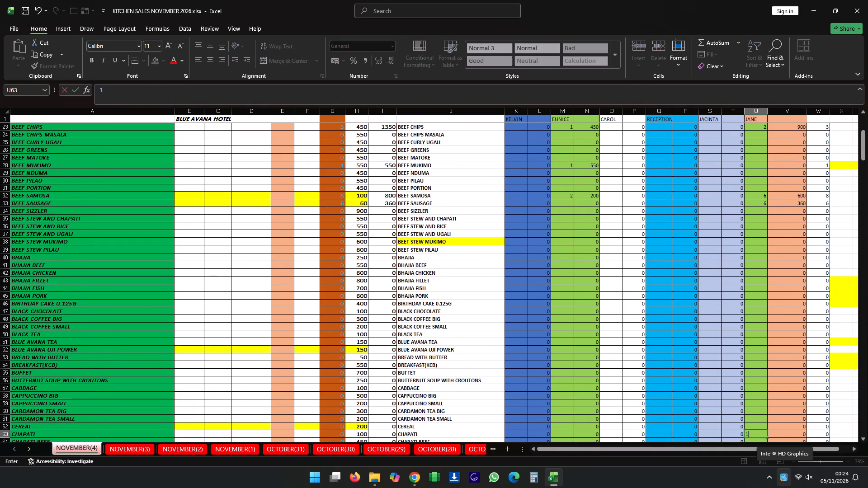
key(Down)
key(Up)
Enter a quantity of 3 for CHICKEN CHIPS in JANE's column.
key(Down)
key(Down)
key(Down)
key(Down)
key(Down)
key(Down)
key(Down)
key(Down)
key(Down)
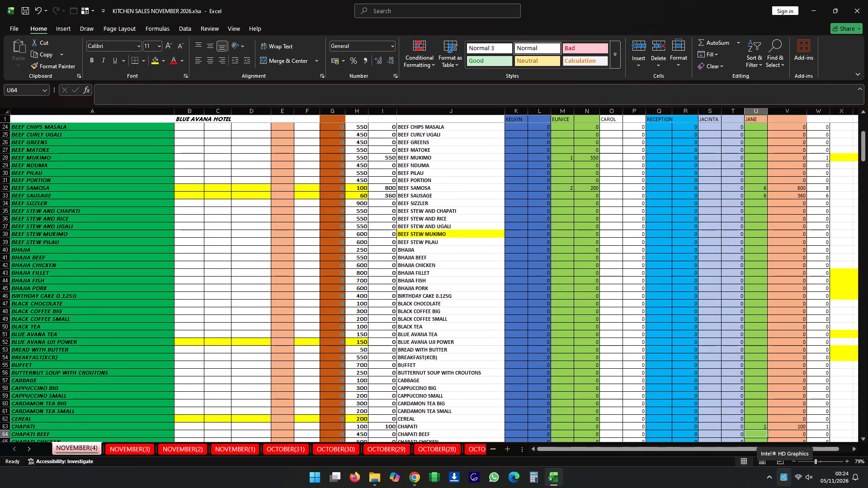
key(Down)
key(Down)
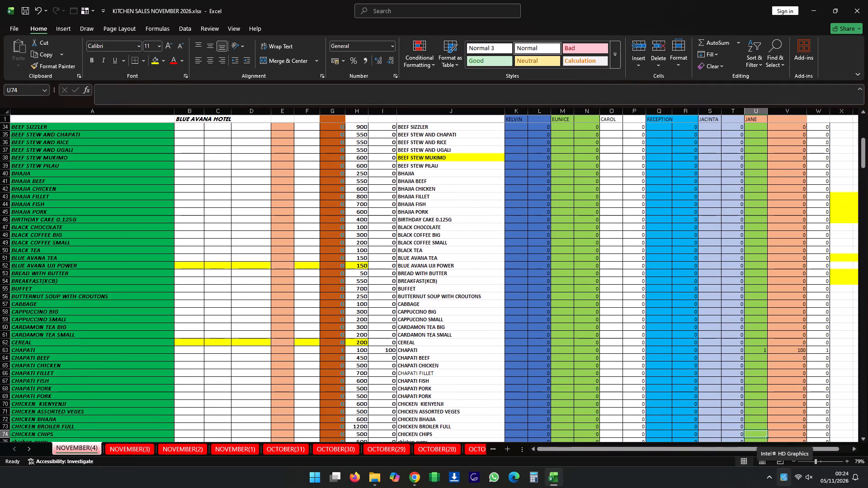
key(3)
key(Down)
key(Up)
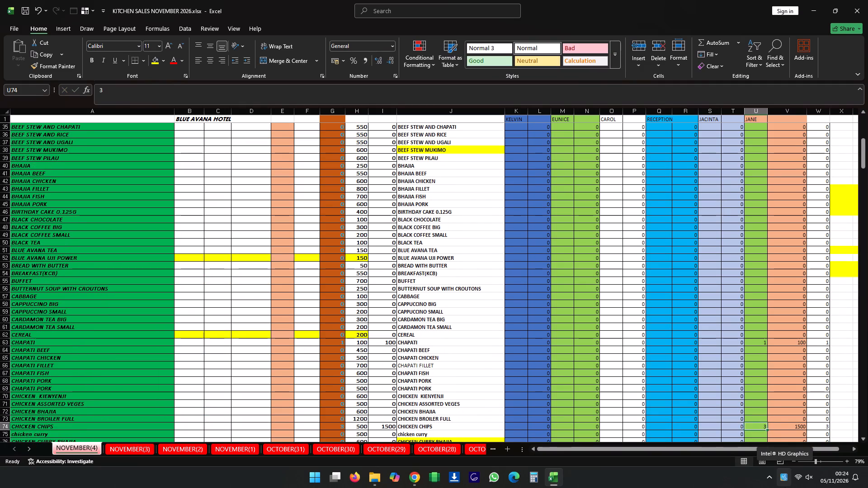
Enter a quantity of 1 for plain CHIPS in JANE's column.
key(Down)
key(Down)
key(Down)
key(Down)
key(Down)
key(Down)
key(Down)
key(Down)
key(Down)
key(Down)
key(Down)
key(Down)
key(Down)
key(Down)
key(Down)
key(Down)
key(Down)
key(Down)
key(Down)
key(Down)
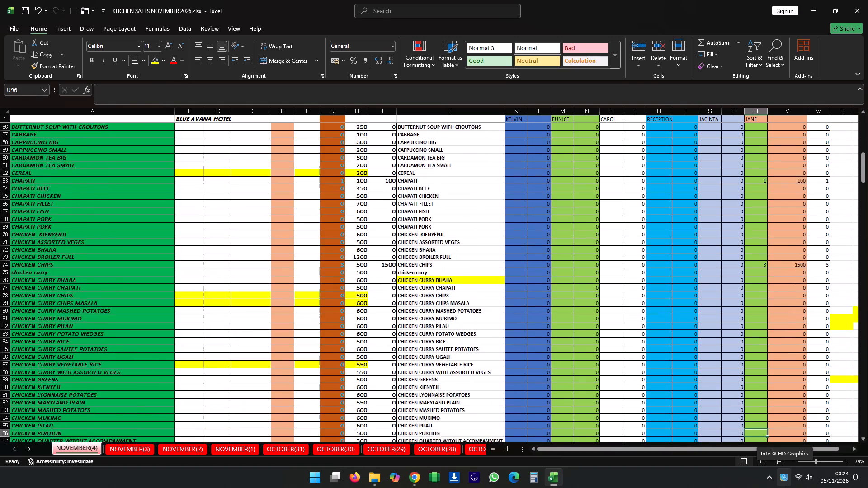
key(Up)
key(Up)
key(Up)
key(Up)
key(Up)
key(Up)
key(Up)
key(Up)
key(Up)
key(Up)
key(Up)
key(Up)
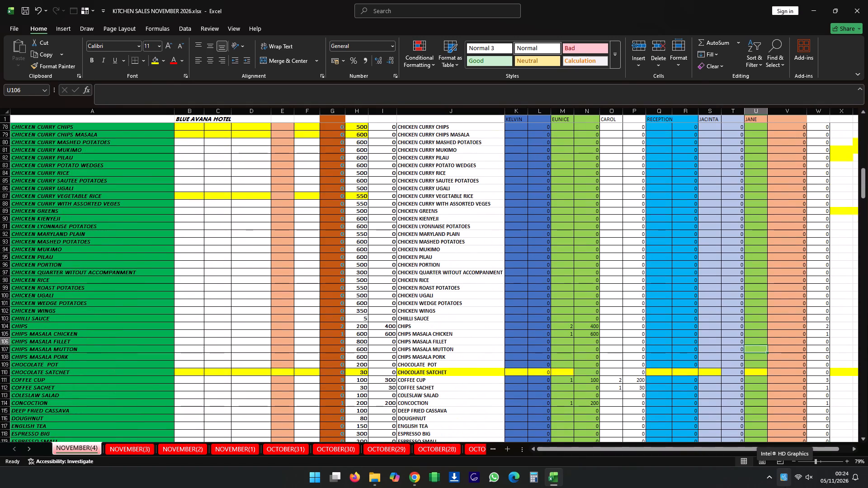
key(Up)
key(Up)
key(1)
key(Down)
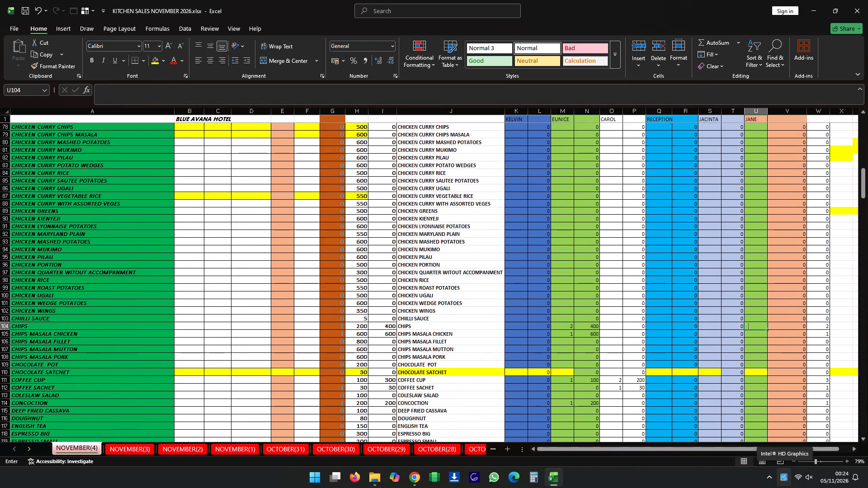
Enter a quantity of 1 for COFFEE CUP in JANE's column.
key(Up)
key(Down)
key(Down)
key(Down)
key(Down)
key(Down)
key(Down)
key(Down)
key(Down)
key(Down)
key(Down)
key(Down)
key(Down)
key(Down)
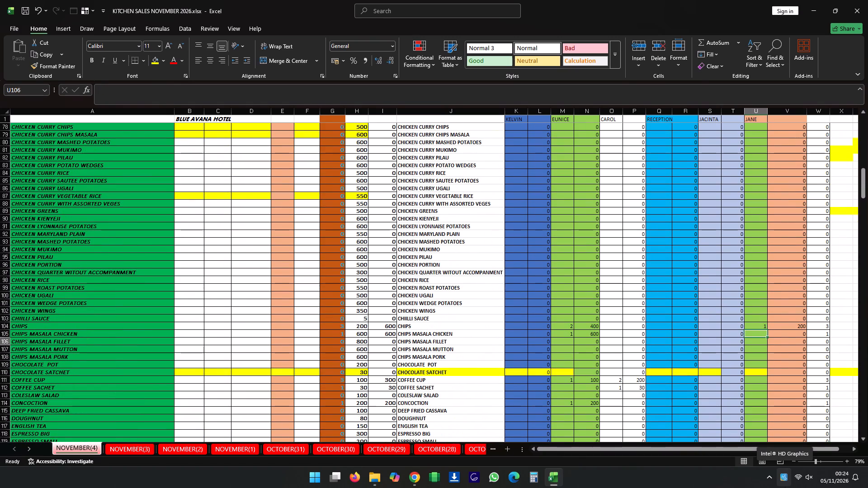
key(Up)
key(Up)
key(Up)
key(Up)
key(Up)
key(Up)
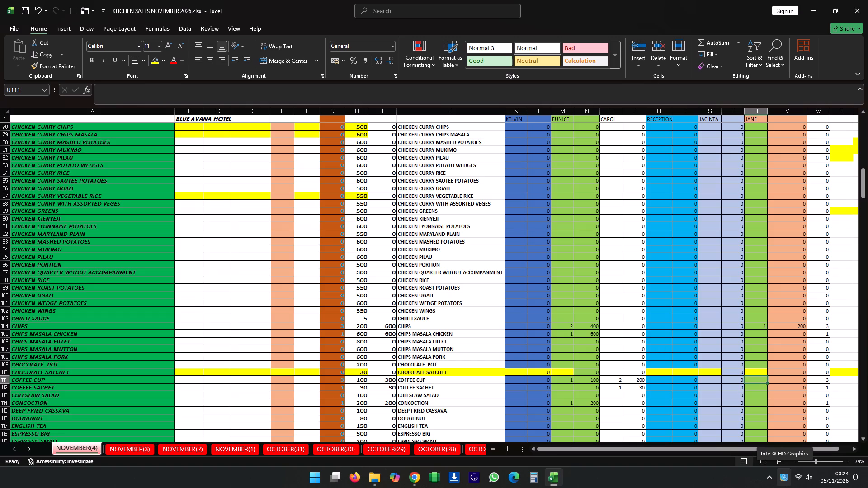
key(1)
key(Down)
key(Up)
Enter a quantity of 1 for CONCOCTION in JANE's column.
key(Down)
key(Down)
key(Down)
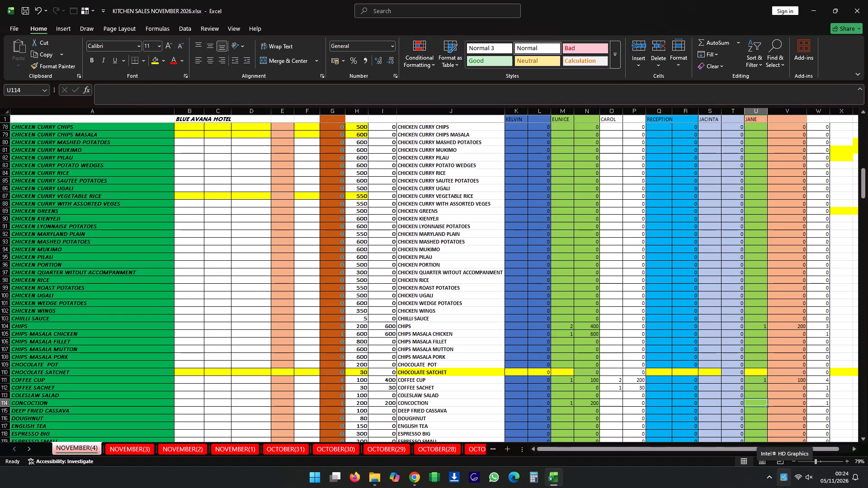
key(1)
key(Down)
key(Up)
Enter a quantity of 1 for FISH CHIPS in JANE's column.
key(Down)
key(Down)
key(Down)
key(Down)
key(Down)
key(Down)
key(Down)
key(Down)
key(Down)
key(Down)
key(Down)
key(Down)
key(Down)
key(Down)
key(Down)
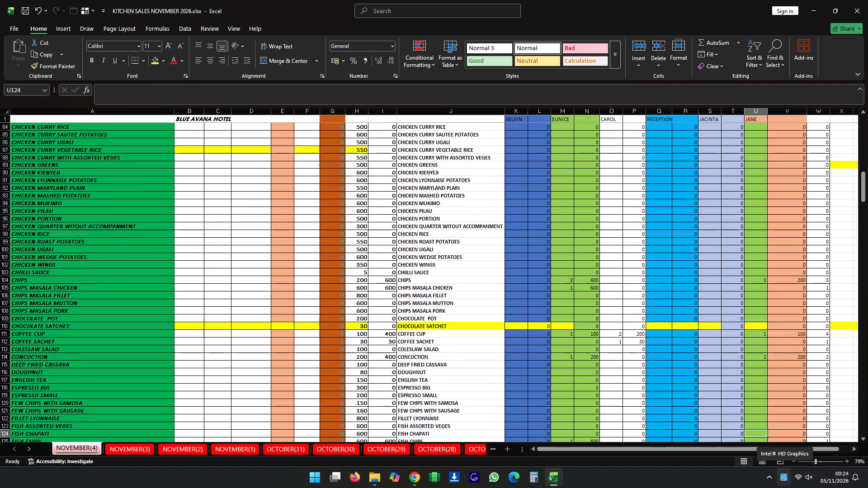
key(Up)
key(Up)
key(Up)
key(Up)
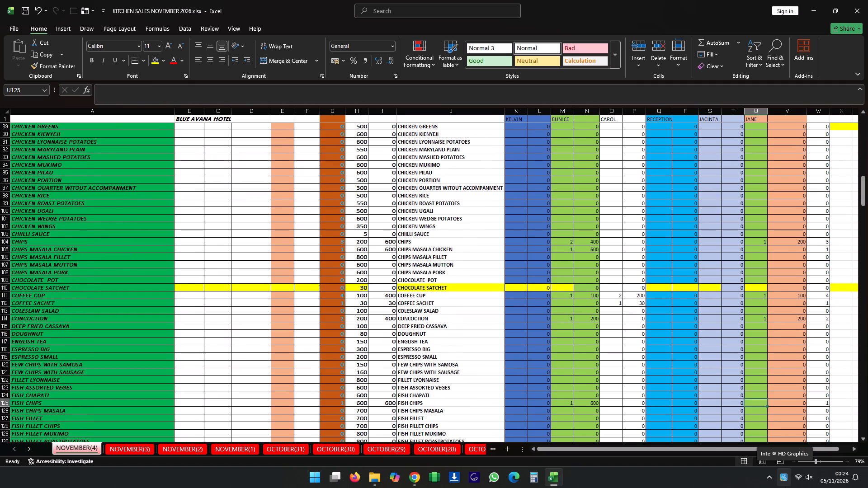
key(1)
key(Down)
key(Up)
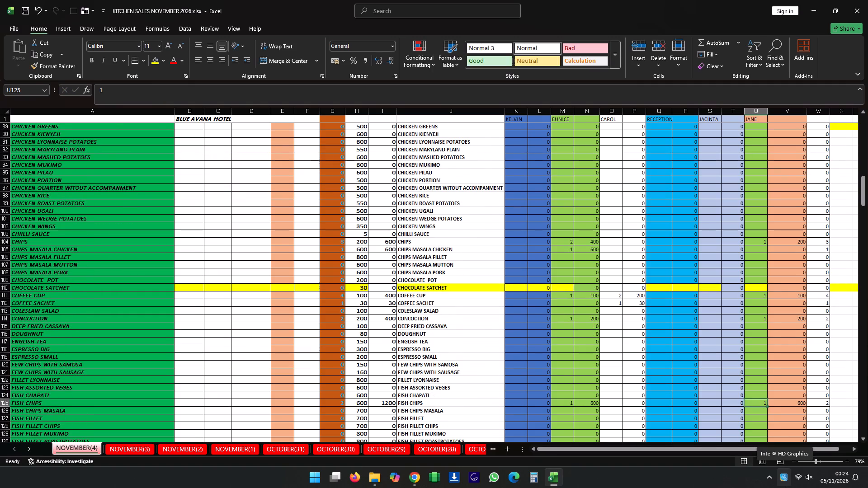
Enter a quantity of 1 for FISH UGALI in JANE's column.
key(Down)
key(Down)
key(Down)
key(Down)
key(Down)
key(Down)
key(Down)
key(Down)
key(Down)
key(Down)
key(Down)
key(Down)
key(Down)
key(Down)
key(Down)
key(Down)
key(Down)
key(Down)
key(Down)
key(Down)
key(Down)
key(Down)
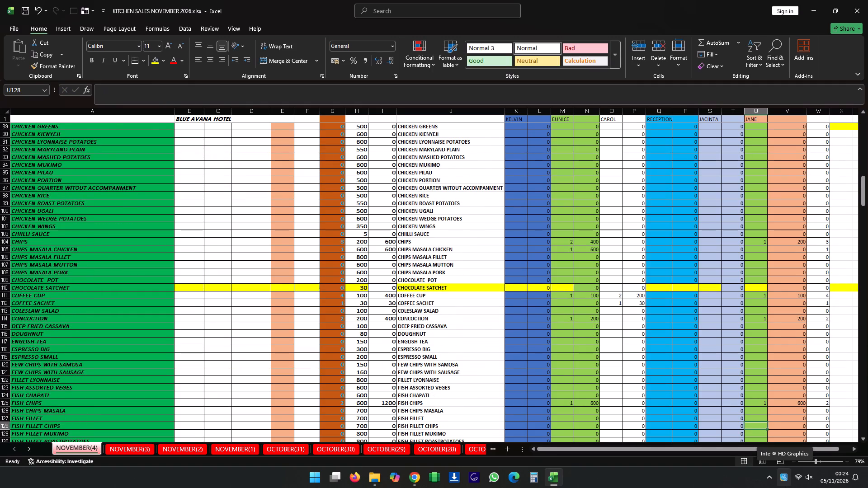
key(Up)
key(Up)
key(Up)
key(Up)
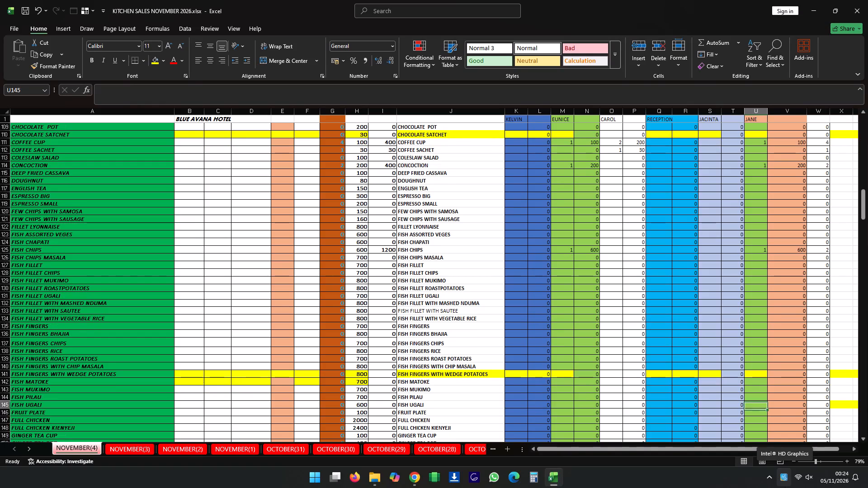
key(1)
key(Down)
key(Up)
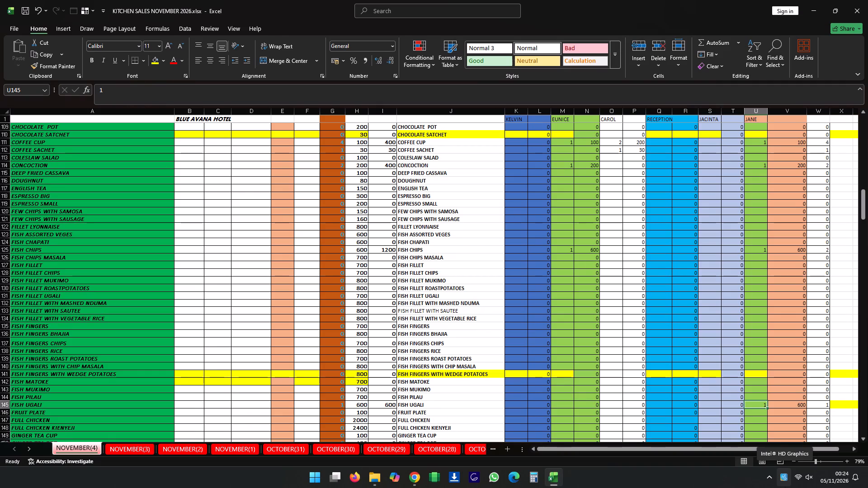
Enter a quantity of 3 for GLASS OF JUICE in JANE's column.
key(Down)
key(Down)
key(Down)
key(Down)
key(Down)
key(Down)
key(Down)
key(Down)
key(Down)
key(Down)
key(Down)
key(Down)
key(Down)
key(Down)
key(Down)
key(Down)
key(Down)
key(Down)
key(Down)
key(Down)
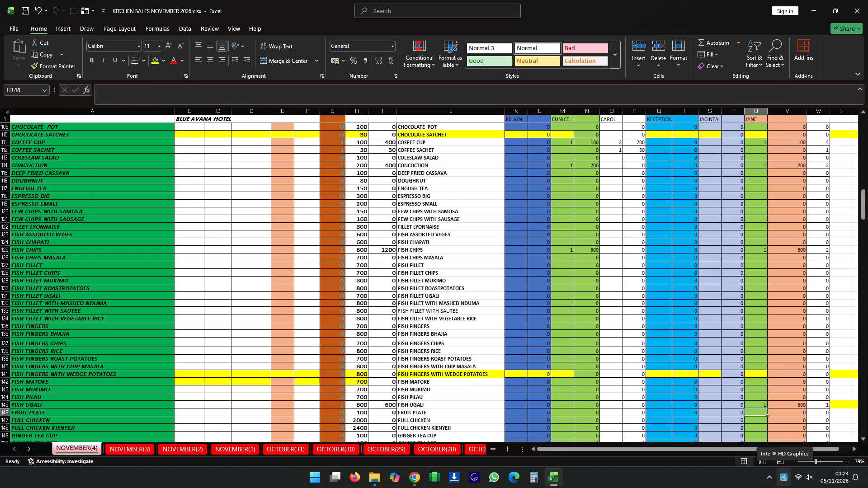
key(Up)
key(Up)
key(Up)
key(Up)
key(Up)
key(Up)
key(Up)
key(Up)
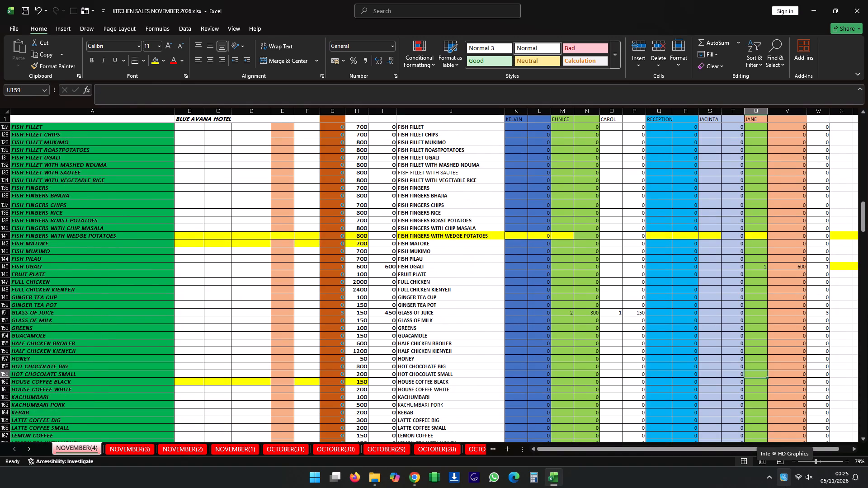
key(Up)
key(Up)
key(Up)
key(Up)
key(Up)
key(Up)
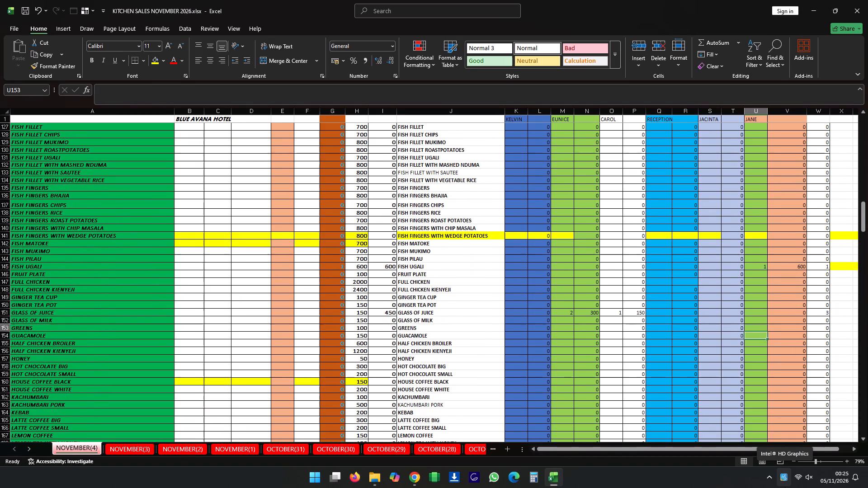
key(Up)
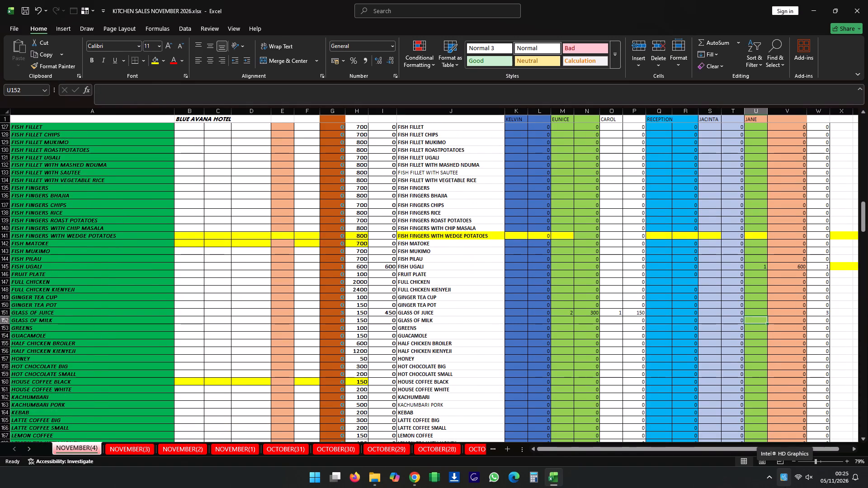
key(Up)
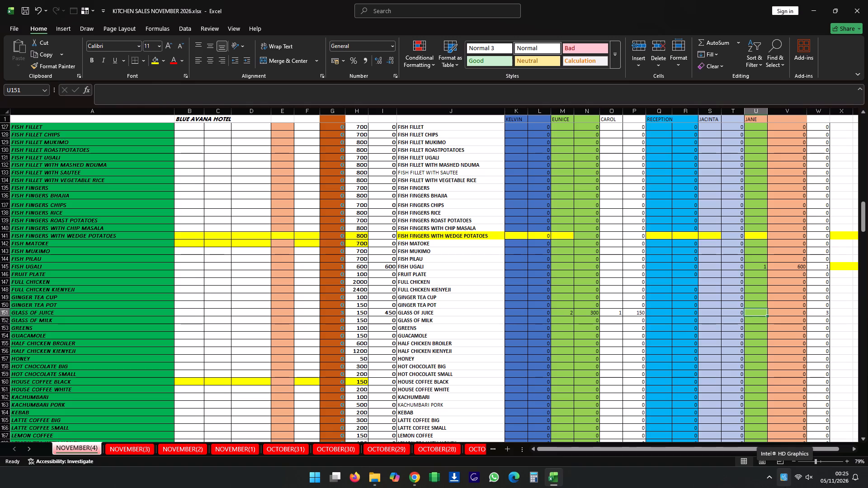
key(3)
key(Down)
key(Up)
Enter a quantity of 1 for HONEY in JANE's column.
key(Down)
key(Down)
key(Down)
key(Down)
key(Down)
key(Down)
key(Down)
key(Down)
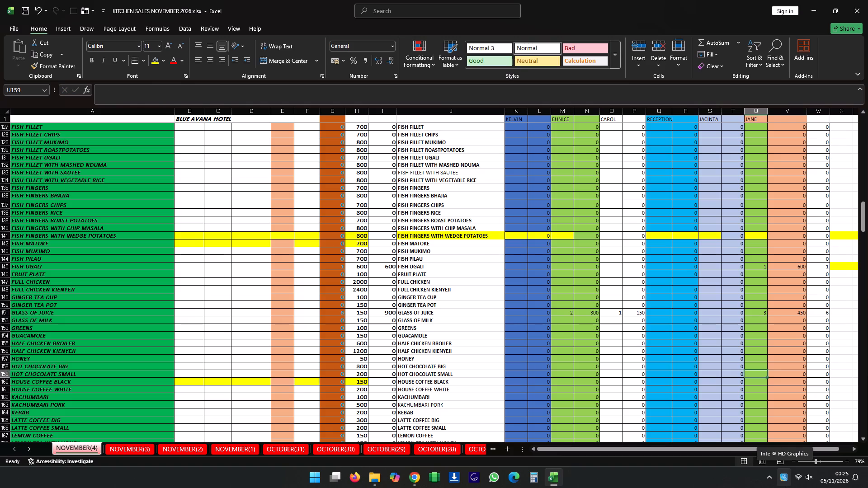
key(Up)
key(Up)
key(1)
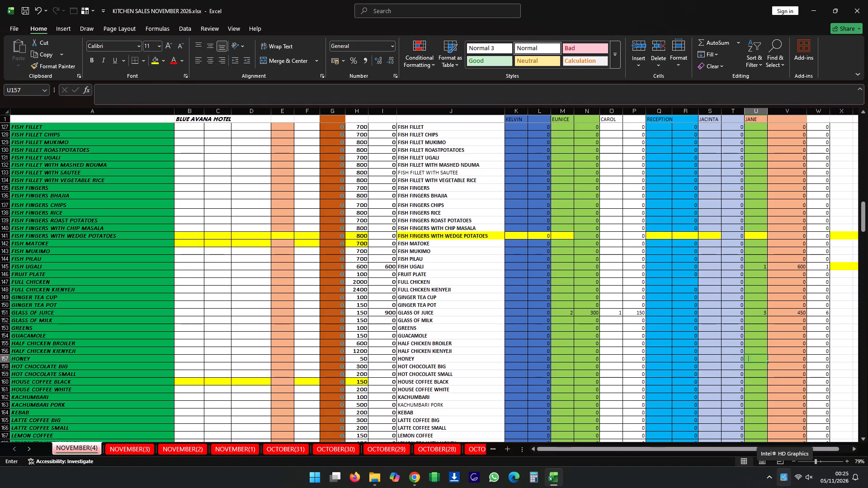
key(Down)
key(Up)
Enter a quantity of 1 for HOUSE COFFEE WHITE in JANE's column.
key(Down)
key(Down)
key(Down)
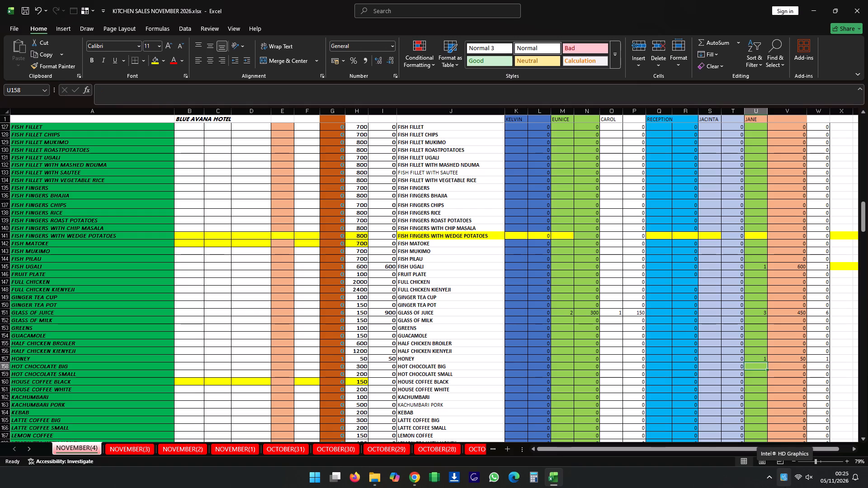
key(Down)
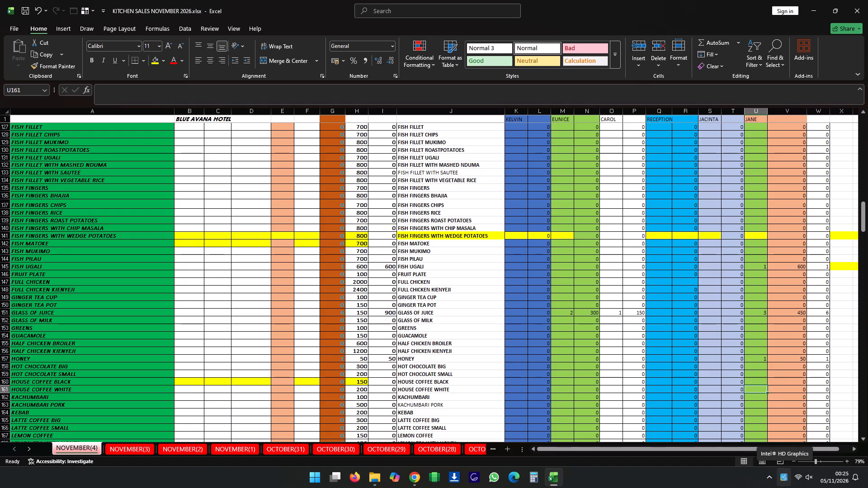
key(1)
key(Down)
key(Up)
Enter a quantity of 2 for MASALA CHIPS in JANE's column.
key(Down)
key(Down)
key(Down)
key(Down)
key(Down)
key(Down)
key(Down)
key(Down)
key(Down)
key(Down)
key(Down)
key(Down)
key(Down)
key(Down)
key(Down)
key(Down)
key(Down)
key(Down)
key(Down)
key(Down)
key(Up)
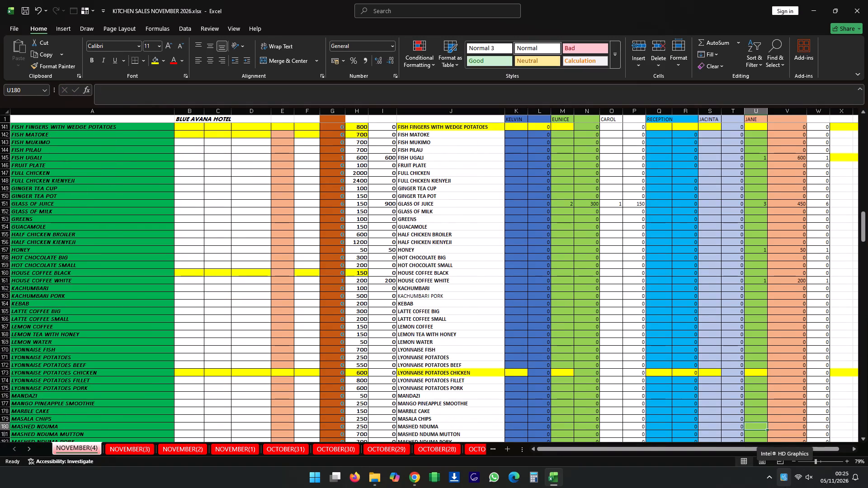
key(Up)
key(2)
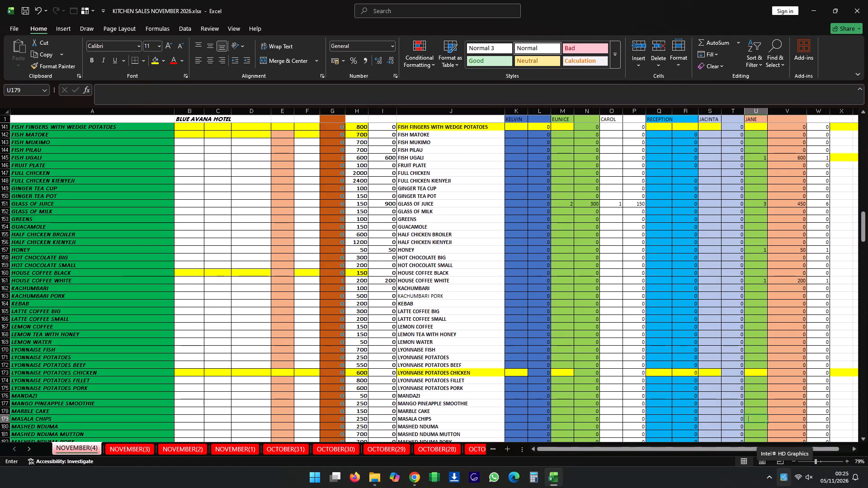
key(Down)
key(Up)
Enter a quantity of 1 for MUTTON 1KG in JANE's column.
key(Down)
key(Down)
key(Down)
key(Down)
key(Down)
key(Down)
key(Down)
key(Down)
key(Down)
key(Down)
key(Down)
key(Down)
key(Down)
key(Down)
key(Down)
key(Down)
key(Down)
key(Down)
key(Down)
key(Down)
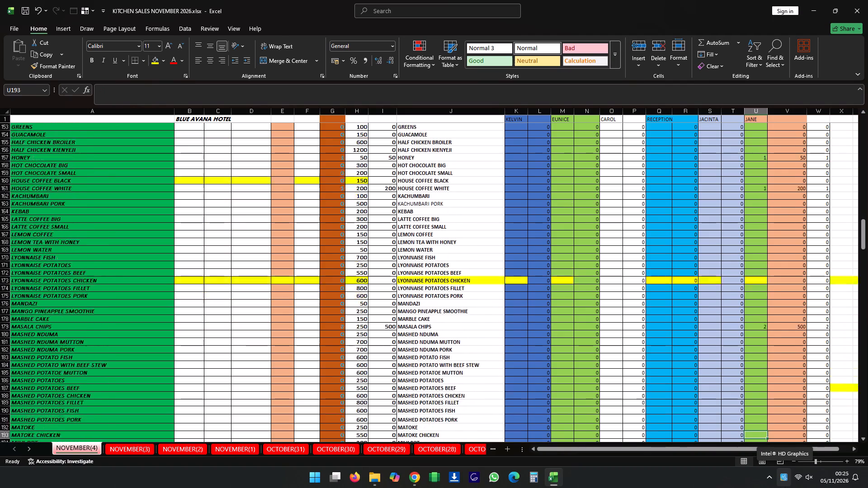
key(Up)
key(Down)
key(Down)
key(Down)
key(Down)
key(Down)
key(Down)
key(Down)
key(Down)
key(Down)
key(Down)
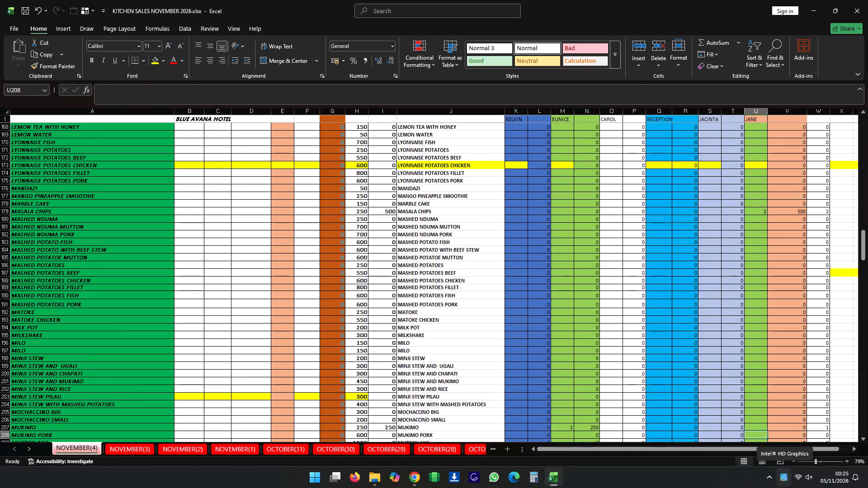
key(Up)
key(Up)
key(Up)
key(Up)
key(Up)
key(Up)
key(Up)
key(Up)
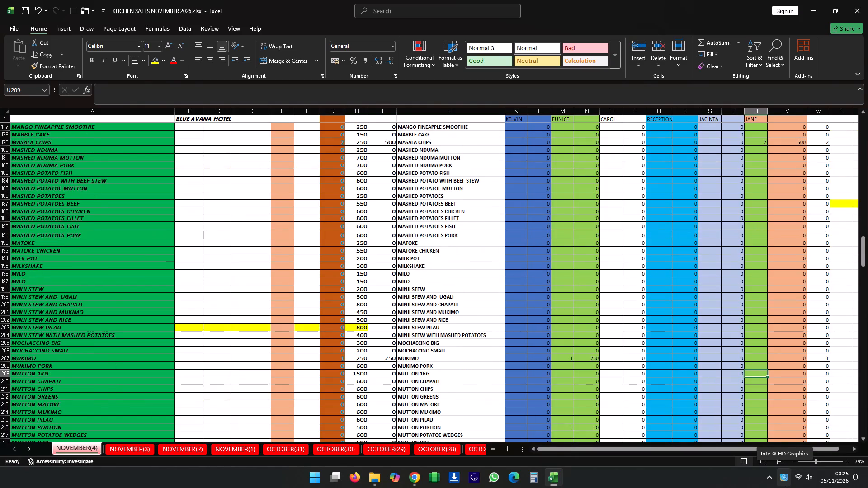
key(1)
key(Down)
key(Up)
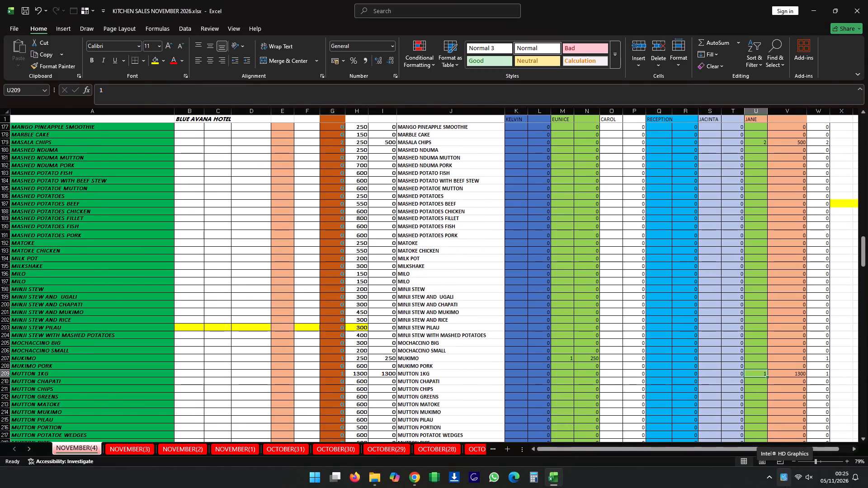
Enter a quantity of 1 for MUTTON PORTION in JANE's column.
key(Down)
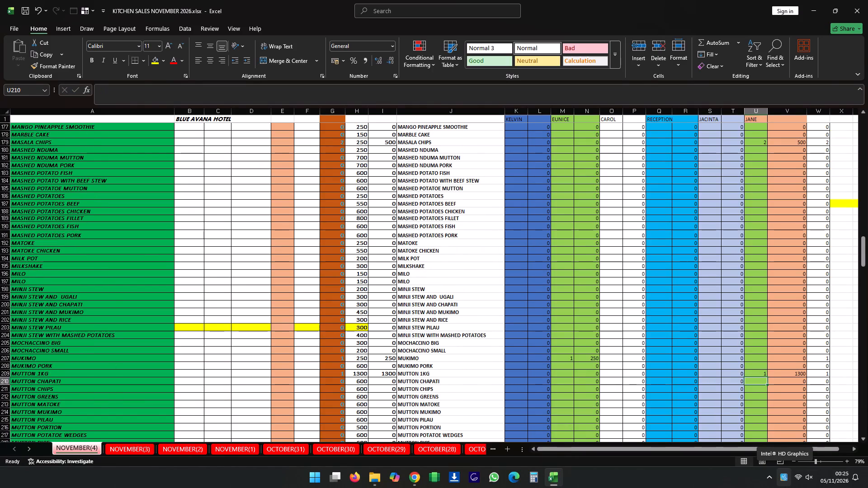
key(Down)
key(Down)
key(Down)
key(Down)
key(Down)
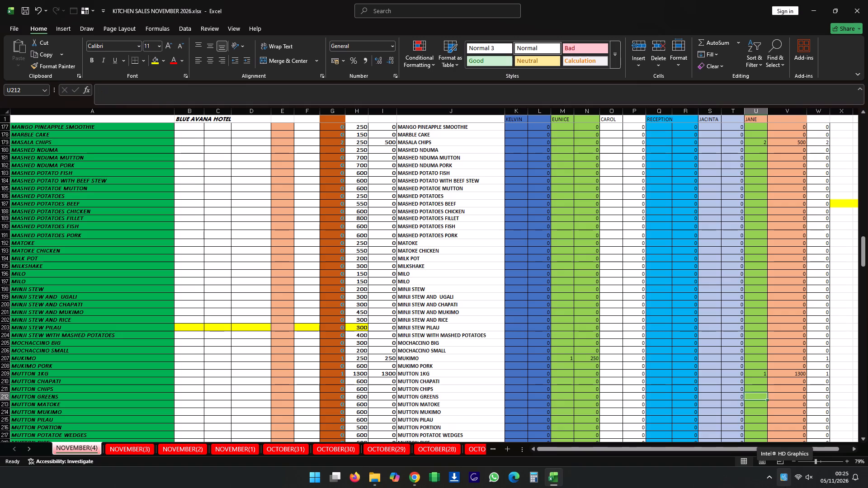
key(Down)
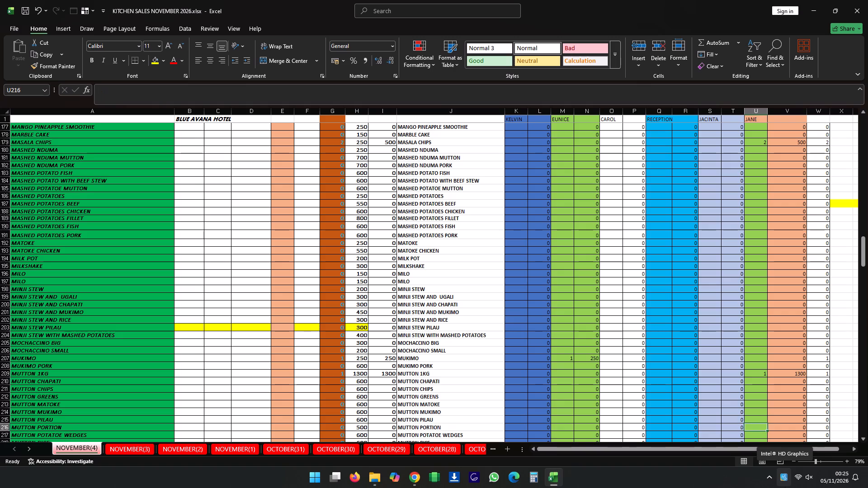
key(1)
key(Down)
key(Up)
Enter a quantity of 2 for PORK CHIPS in JANE's column.
key(Down)
key(Down)
key(Down)
key(Down)
key(Down)
key(Down)
key(Down)
key(Down)
key(Down)
key(Down)
key(Down)
key(Down)
key(Down)
key(Down)
key(Down)
key(Down)
key(Down)
key(Down)
key(Down)
key(Up)
key(Up)
key(Up)
key(Up)
key(Up)
key(Up)
key(Up)
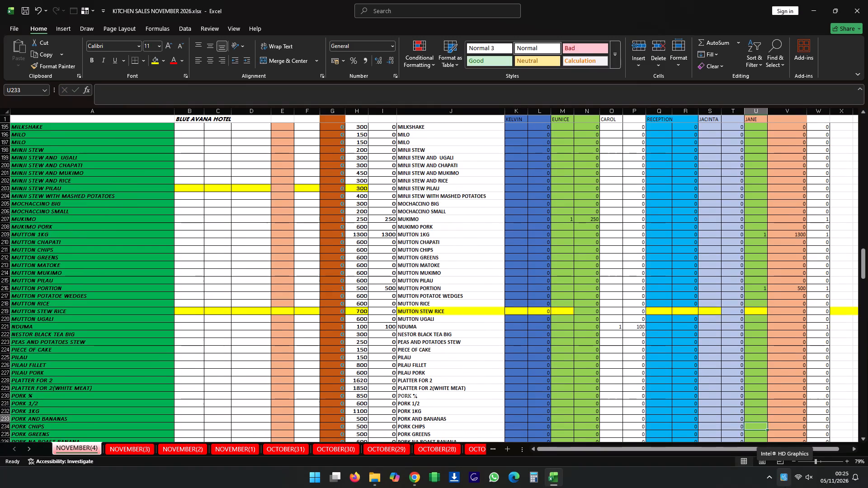
key(Down)
key(Down)
key(Down)
key(Down)
key(Down)
key(Down)
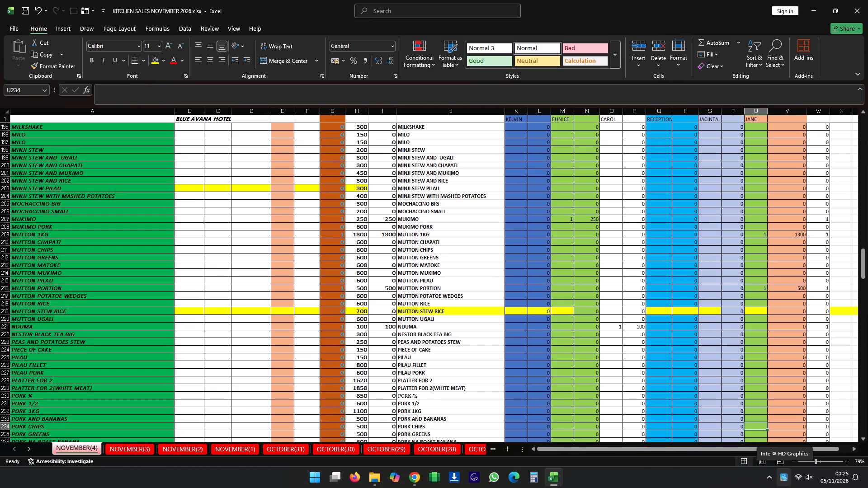
key(2)
key(Down)
key(Up)
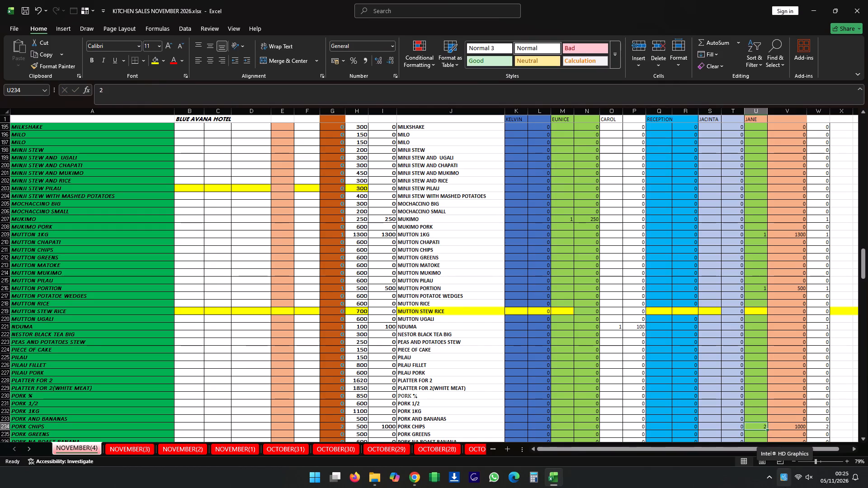
Enter a quantity of 1 for RICE BEEF in JANE's column.
key(Down)
key(Down)
key(Down)
key(Down)
key(Down)
key(Down)
key(Down)
key(Down)
key(Down)
key(Down)
key(Down)
key(Down)
key(Down)
key(Down)
key(Down)
key(Down)
key(Down)
key(Down)
key(Down)
key(Down)
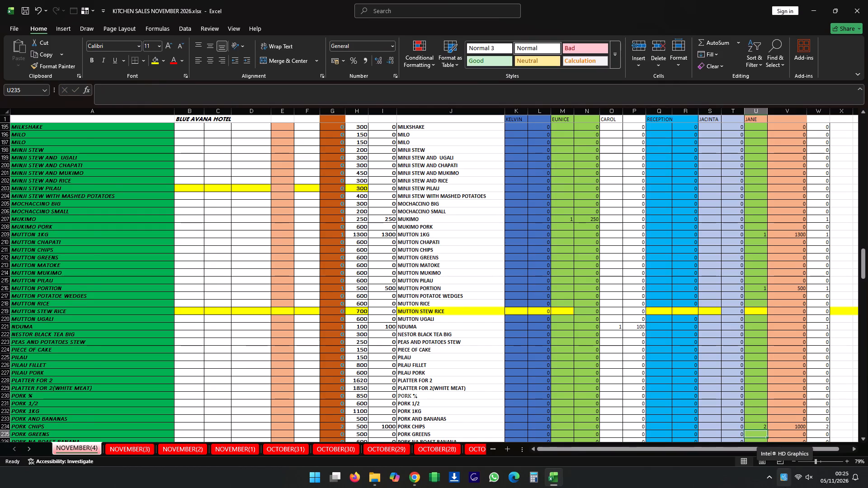
key(Up)
key(Up)
key(Up)
key(Up)
key(Up)
key(Up)
key(Up)
key(Up)
key(Up)
key(Up)
key(Up)
key(Up)
key(Up)
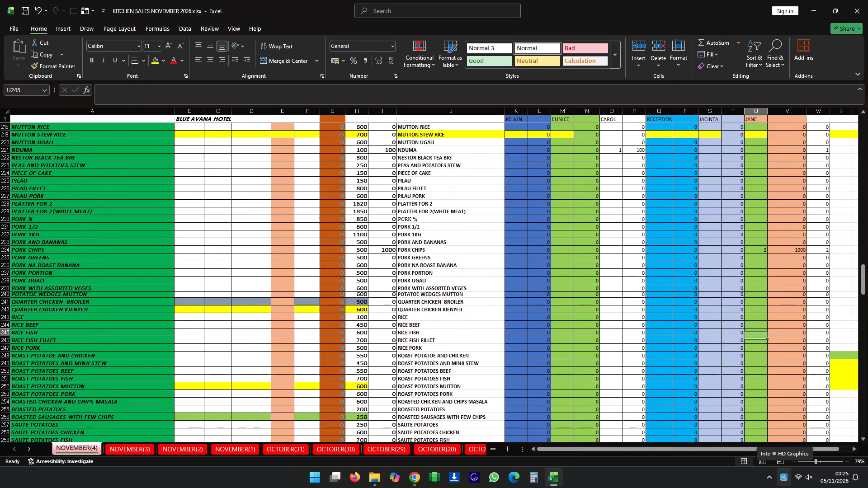
key(Up)
key(1)
key(Down)
key(Up)
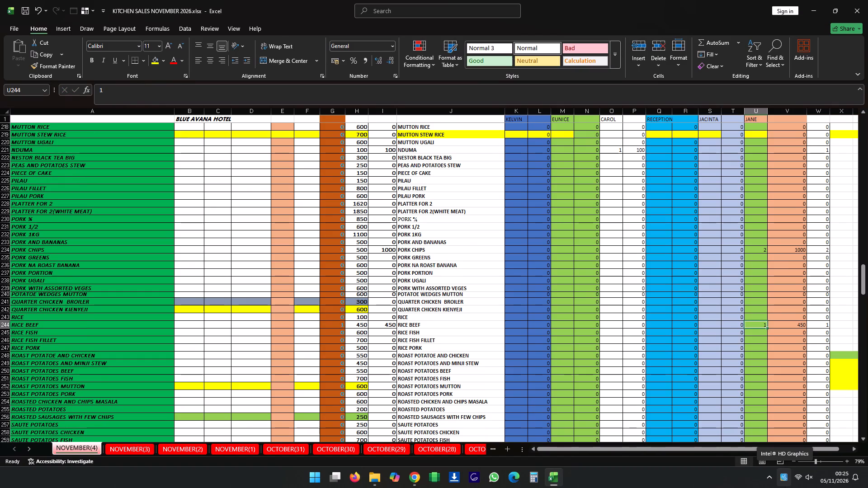
Enter a quantity of 1 for CHICKEN RICE in JANE's column.
key(Down)
key(Down)
key(Down)
key(Down)
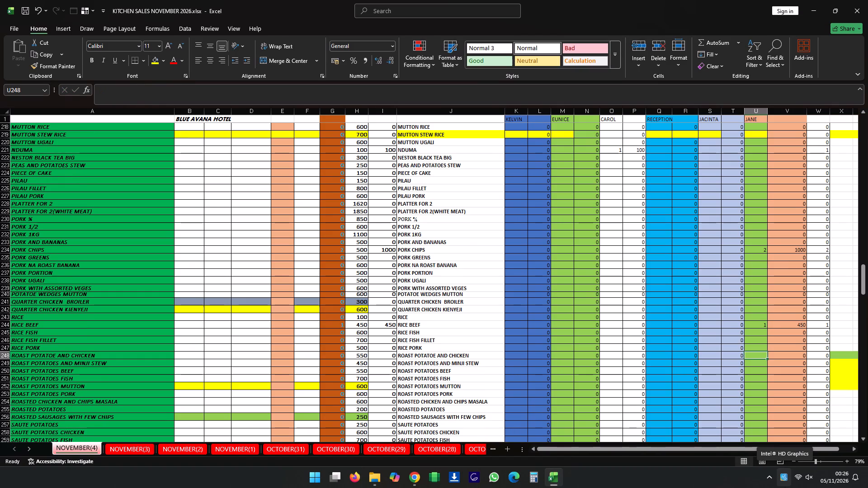
key(Up)
key(Up)
key(Up)
key(Up)
key(Up)
key(Up)
key(Up)
key(Up)
key(Up)
key(Up)
key(Up)
key(Up)
key(Up)
key(Up)
key(Up)
key(Up)
key(Up)
key(Up)
key(Up)
key(Up)
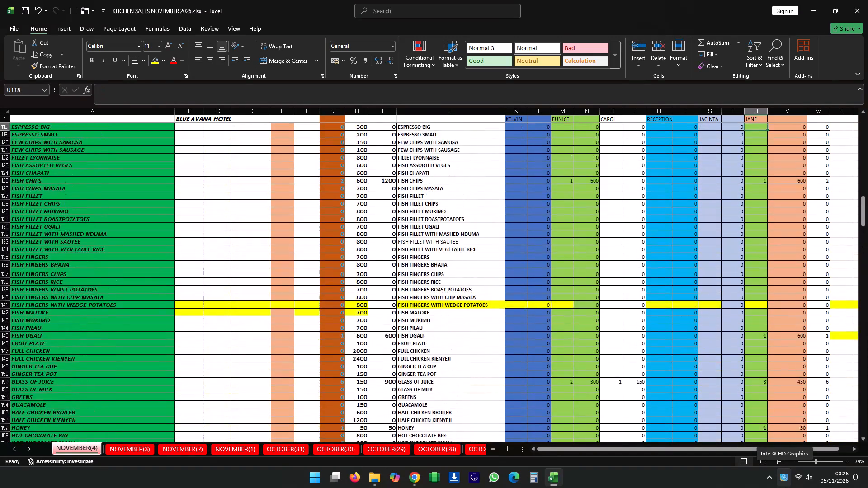
key(Up)
key(Up)
key(Up)
key(Up)
key(Up)
key(Up)
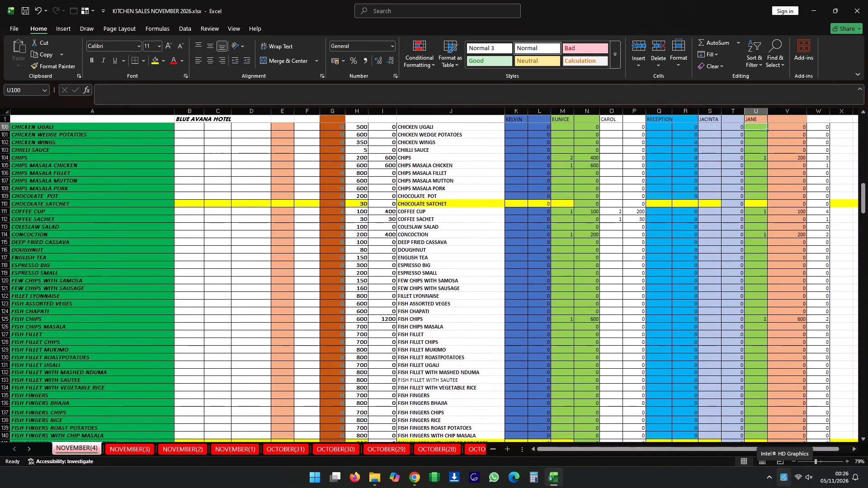
key(Down)
key(Down)
key(Down)
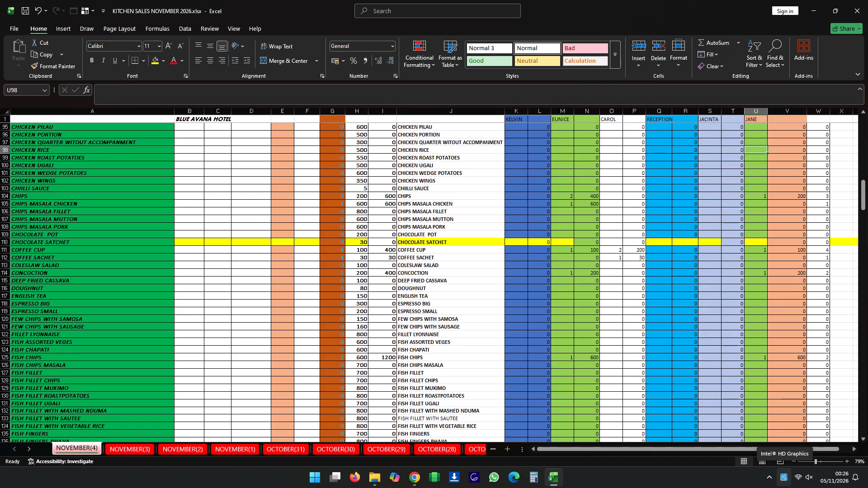
key(1)
key(Down)
Enter a quantity of 1 for SAUTE POTATOES in JANE's column.
key(Down)
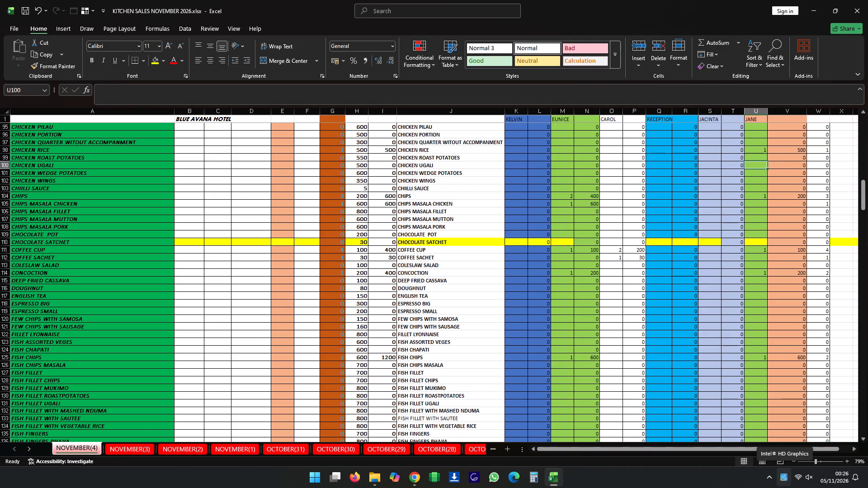
key(Down)
key(Down)
key(Down)
key(Down)
key(Down)
key(Down)
key(Down)
key(Down)
key(Down)
key(Down)
key(Down)
key(Down)
key(Down)
key(Down)
key(Down)
key(Down)
key(Down)
key(Down)
key(Down)
key(Down)
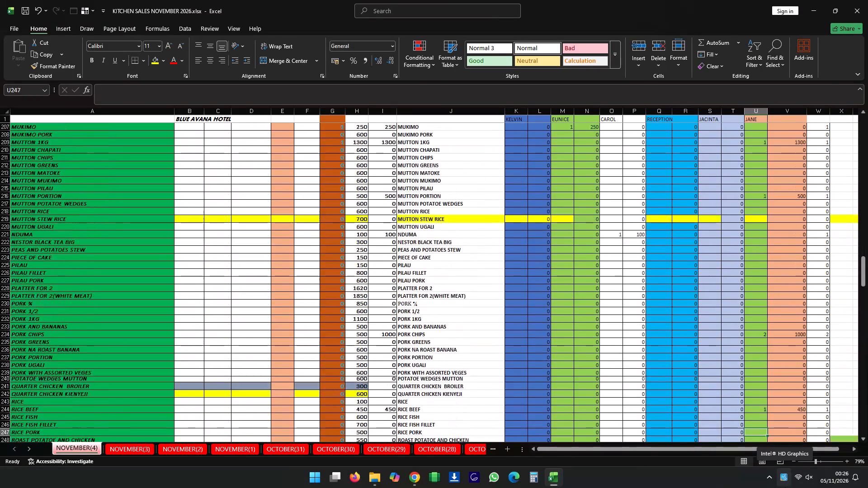
key(Up)
key(Up)
key(Up)
key(Up)
key(Up)
key(Up)
key(Up)
key(Up)
key(Up)
key(Up)
key(Up)
key(Up)
key(Up)
key(Up)
key(Up)
key(Up)
key(Up)
key(Up)
key(Up)
key(Up)
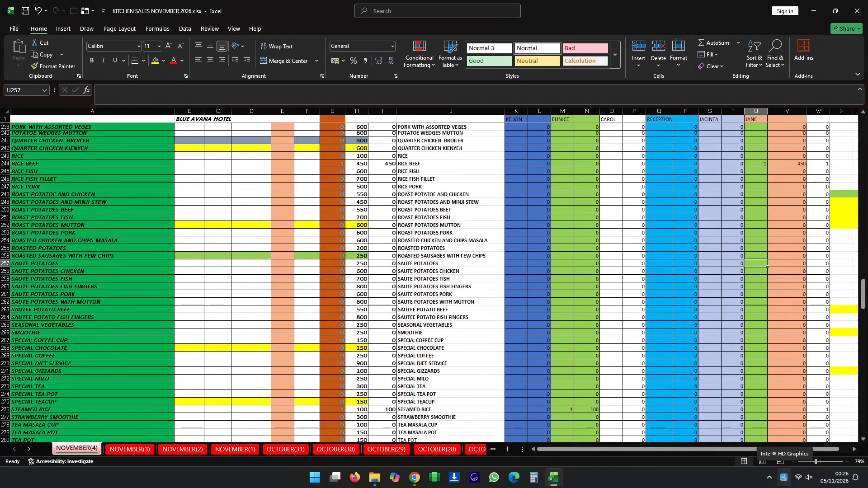
key(1)
key(Down)
key(Up)
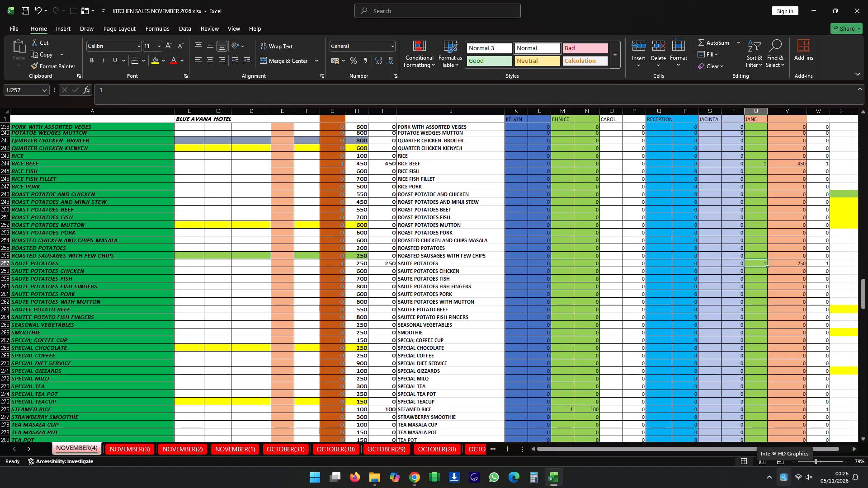
Enter a quantity of 6 for UGALI in JANE's column.
key(Down)
key(Down)
key(Down)
key(Down)
key(Down)
key(Down)
key(Down)
key(Down)
key(Down)
key(Down)
key(Down)
key(Down)
key(Down)
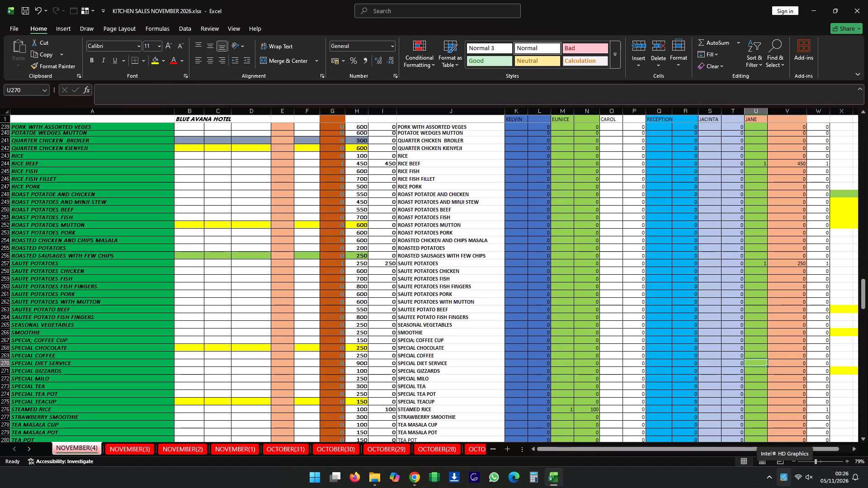
key(Down)
key(Down)
key(Down)
key(Down)
key(Down)
key(Down)
key(Down)
key(Down)
key(Down)
key(Down)
key(Down)
key(Down)
key(Down)
key(Down)
key(Down)
key(Down)
key(Down)
key(Down)
key(Down)
key(Down)
key(Down)
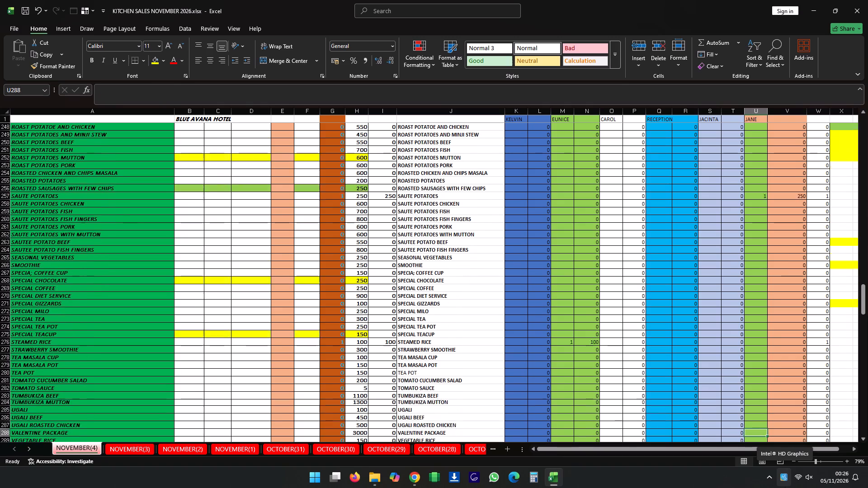
key(Up)
key(Up)
key(Up)
key(Up)
key(Up)
key(Up)
key(Up)
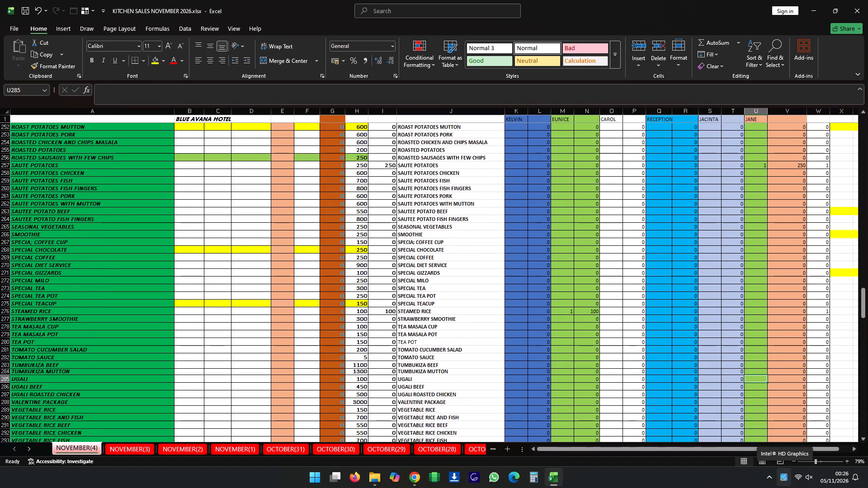
key(6)
key(Down)
key(Up)
Enter a quantity of 4 for UGALI BEEF in JANE's column.
key(Down)
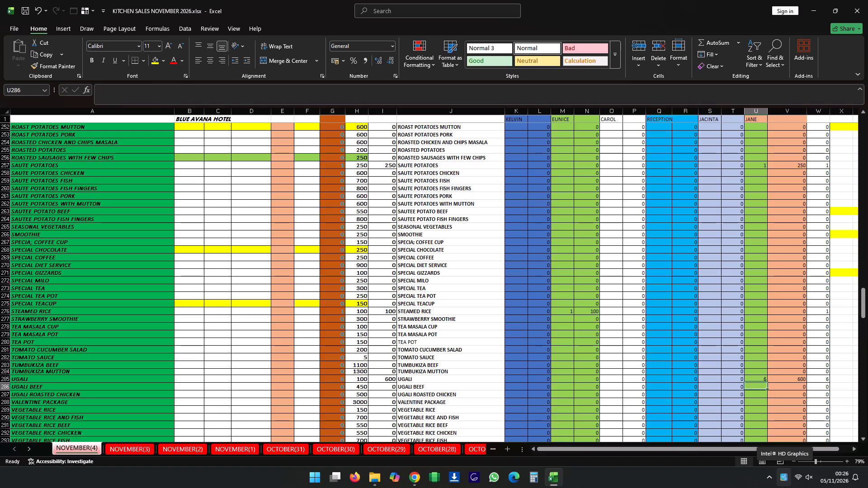
key(4)
key(Down)
key(Up)
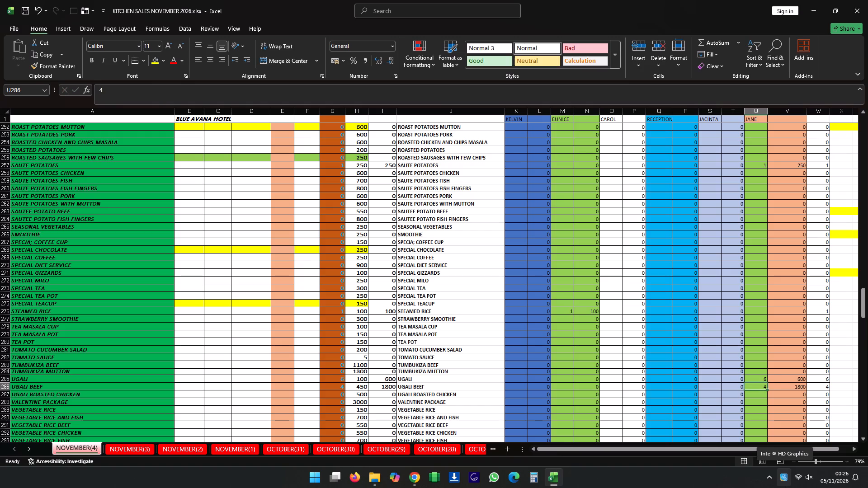
Enter a quantity of 1 for WHITE COFFEE CUP in JANE's column.
key(Down)
key(Down)
key(Down)
key(Down)
key(Down)
key(Down)
key(Down)
key(Down)
key(Down)
key(Down)
key(Down)
key(Down)
key(Down)
key(Down)
key(Down)
key(Down)
key(Down)
key(Down)
key(Down)
key(Down)
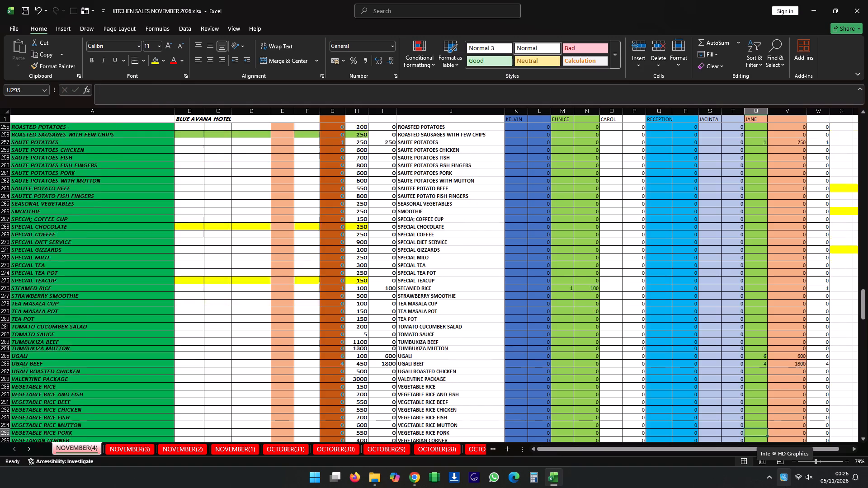
key(Up)
key(Up)
key(Up)
key(Up)
key(Up)
key(Up)
key(Up)
key(Up)
key(Up)
key(Up)
key(Up)
key(Up)
key(Up)
key(Up)
key(Up)
key(Up)
key(Up)
key(Up)
key(Up)
key(Up)
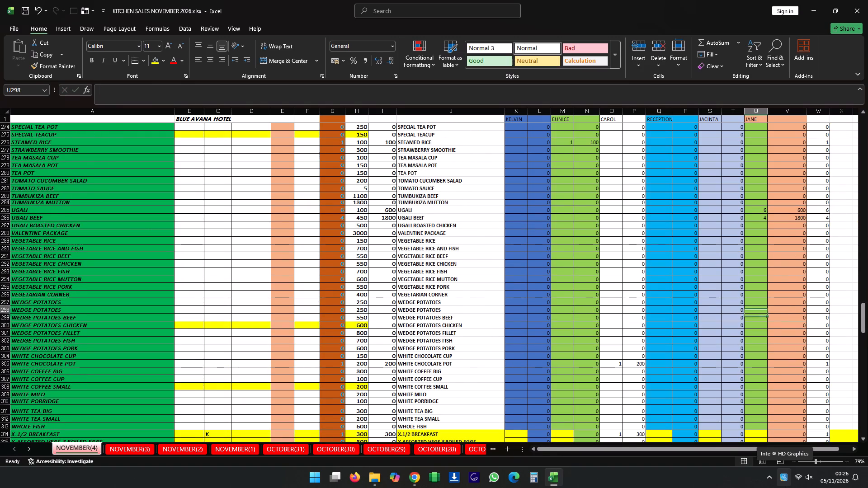
key(Down)
key(Down)
key(Down)
key(Down)
key(Down)
key(Down)
key(Down)
key(Down)
key(Down)
key(Down)
key(Down)
key(Down)
key(Down)
key(Down)
key(Down)
key(Down)
key(Down)
key(Down)
key(Down)
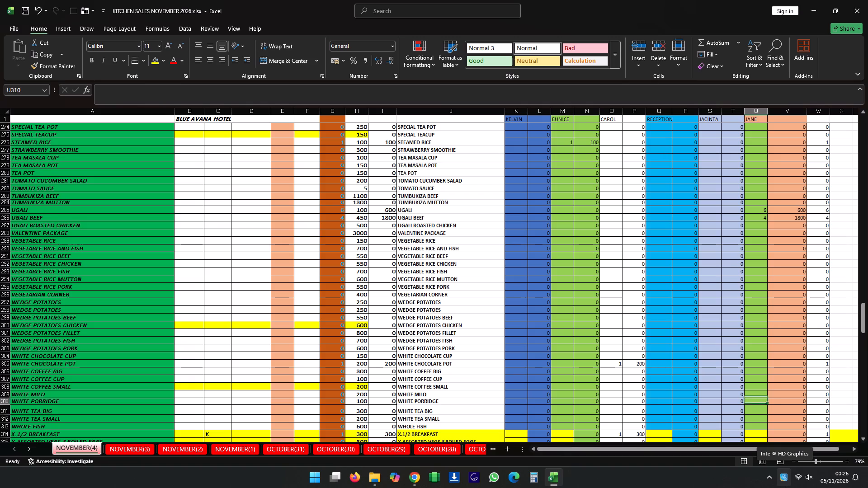
key(Up)
key(Up)
key(Up)
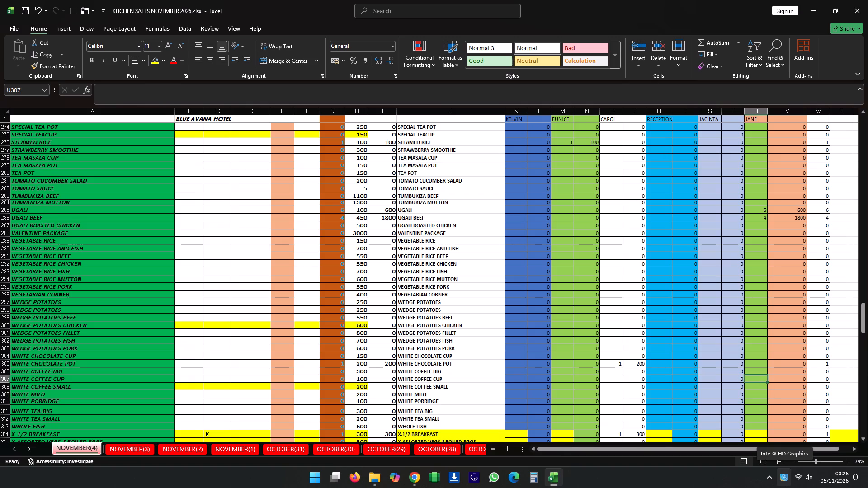
key(1)
key(Down)
key(Up)
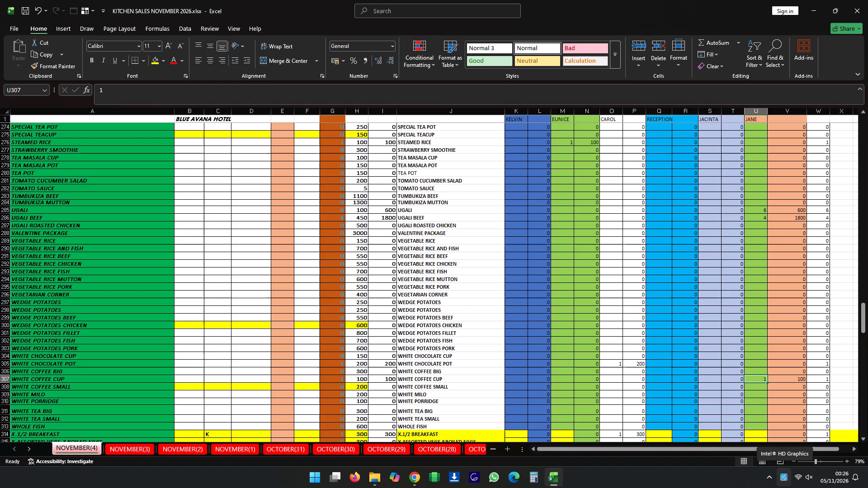
Enter a quantity of 1 for WHITE COFFEE SMALL in JANE's column.
key(Down)
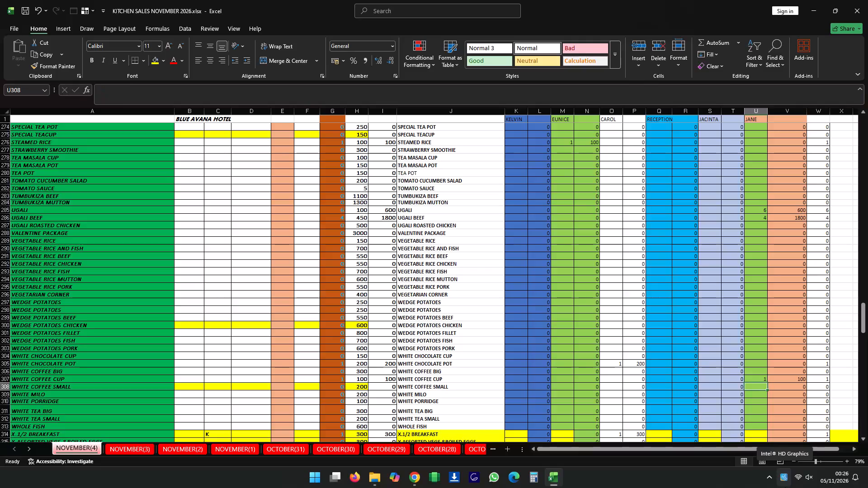
key(1)
key(Down)
key(Up)
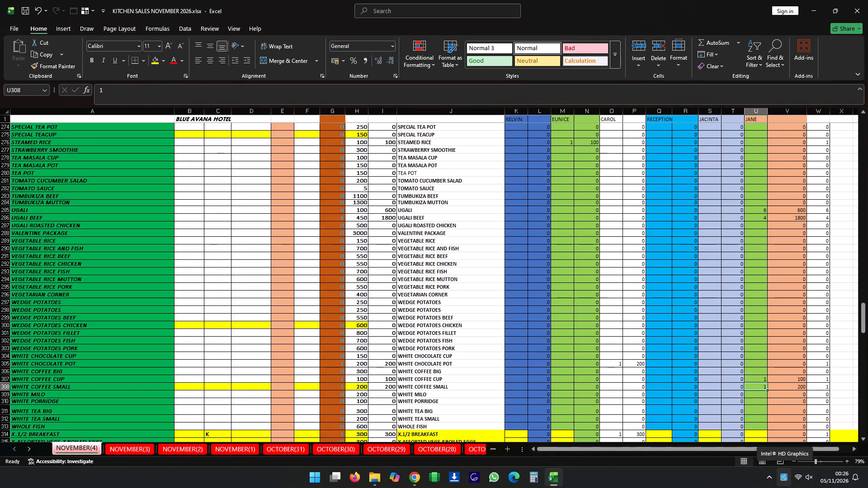
Enter a quantity of 1 for X.SPANISH OMELETTE in JANE's column.
key(Down)
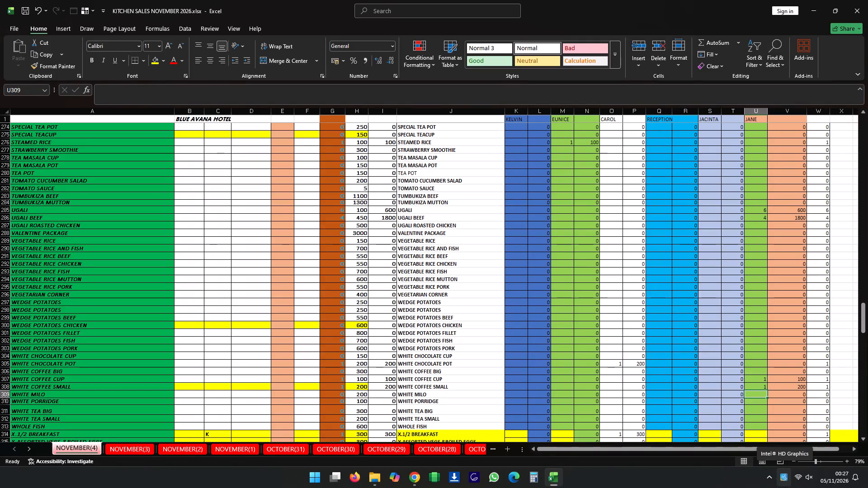
key(Down)
key(Down)
key(Down)
key(Down)
key(Down)
key(Down)
key(Down)
key(Down)
key(Down)
key(Down)
key(Down)
key(Down)
key(Down)
key(Down)
key(Down)
key(Down)
key(Down)
key(Down)
key(Down)
key(Down)
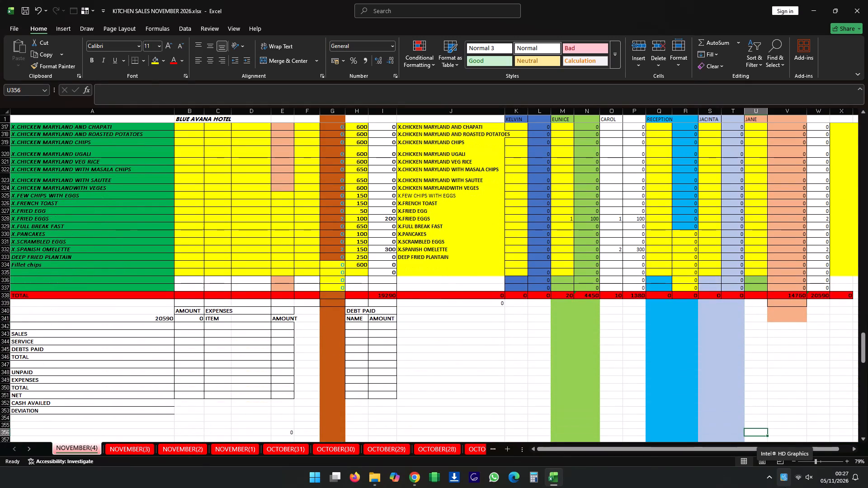
key(Up)
key(Up)
key(Up)
key(Up)
key(Up)
key(Up)
key(Up)
key(Up)
key(Up)
key(Up)
key(Up)
key(Up)
key(Up)
key(Up)
key(Up)
key(Up)
key(Up)
key(Up)
key(Up)
key(Up)
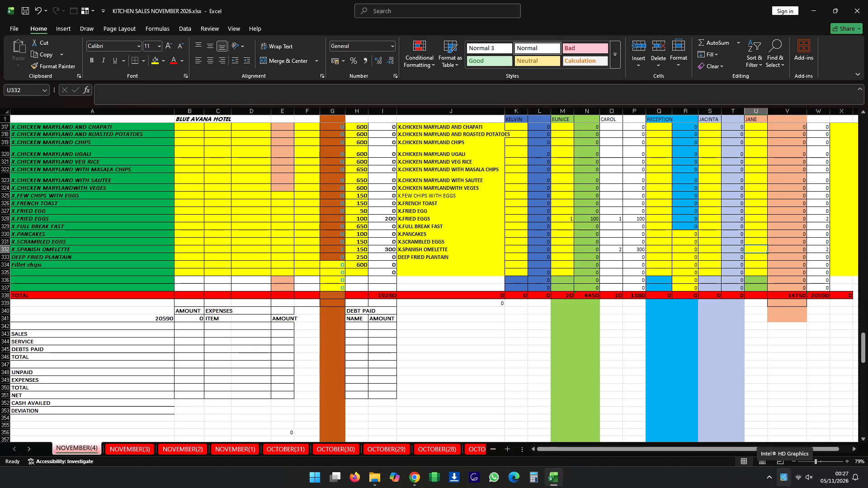
key(Up)
key(Up)
key(Up)
key(Up)
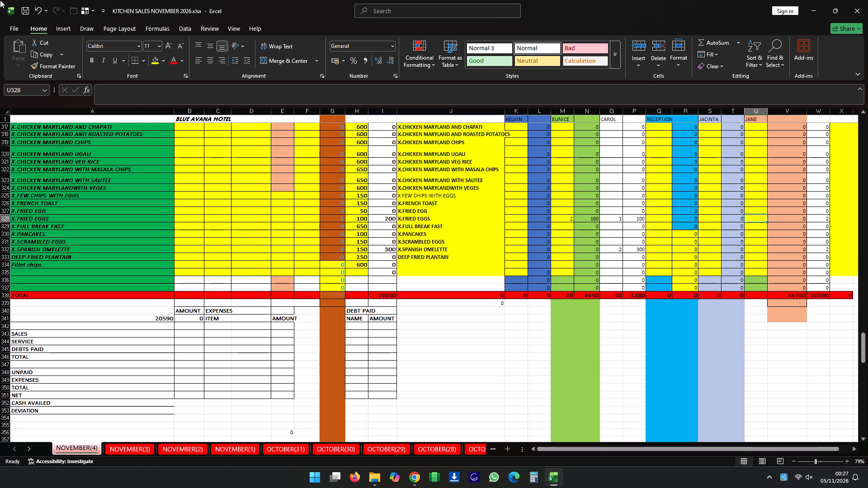
click(0, 248)
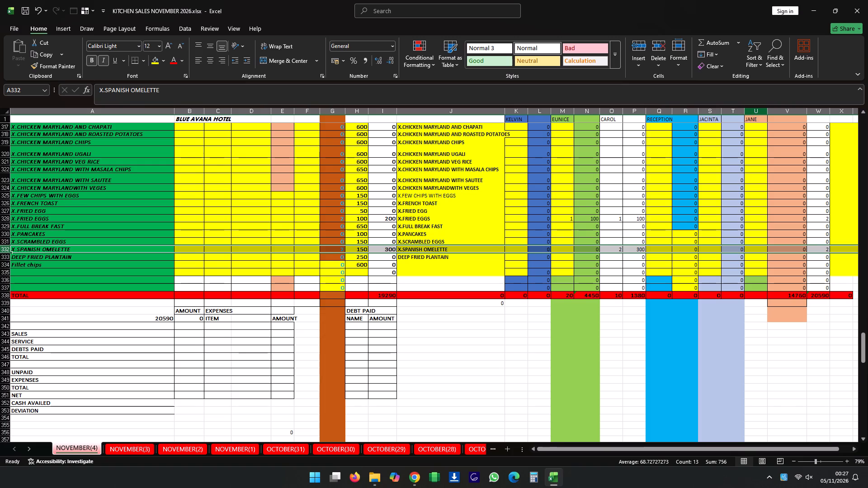
click(760, 249)
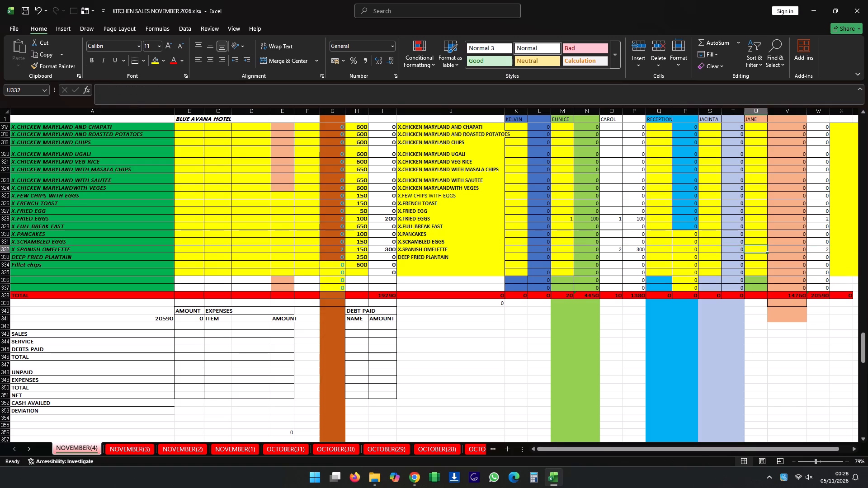
key(1)
key(Down)
key(Up)
Save the workbook with JANE's recorded quantities.
key(Down)
key(Down)
key(Down)
key(Down)
key(Down)
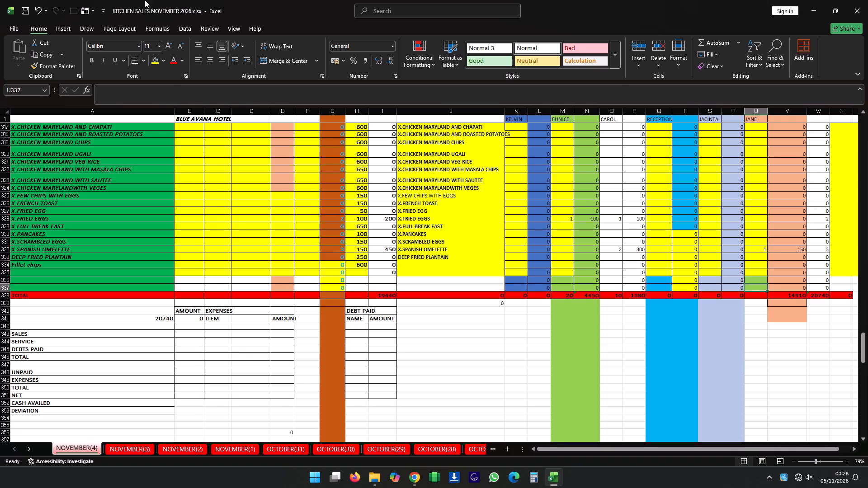
click(25, 16)
Review the recorded quantities back up through the item list on the NOVEMBER(4) sheet.
scroll(598, 280, up, 3)
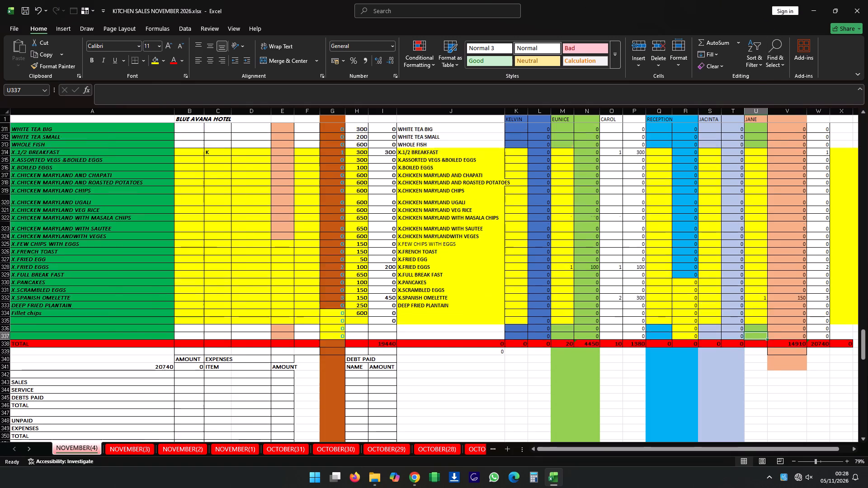
scroll(599, 281, up, 20)
scroll(599, 281, up, 20)
scroll(599, 281, up, 2)
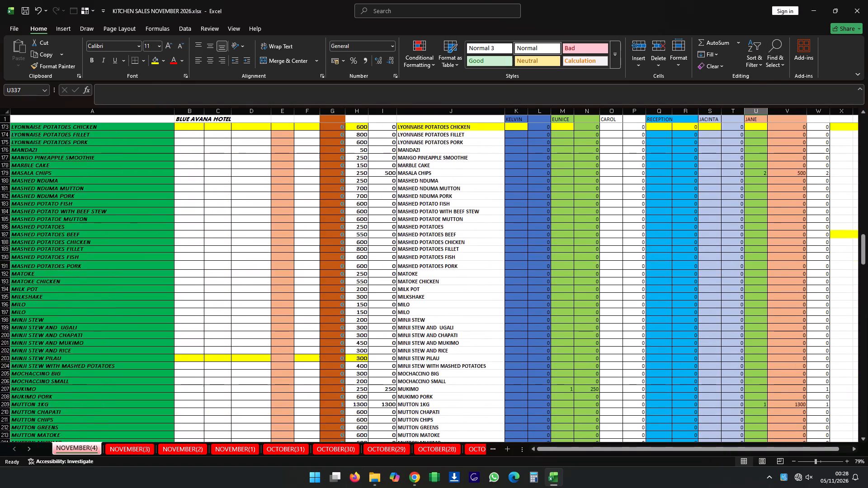
scroll(599, 277, up, 20)
scroll(599, 277, up, 7)
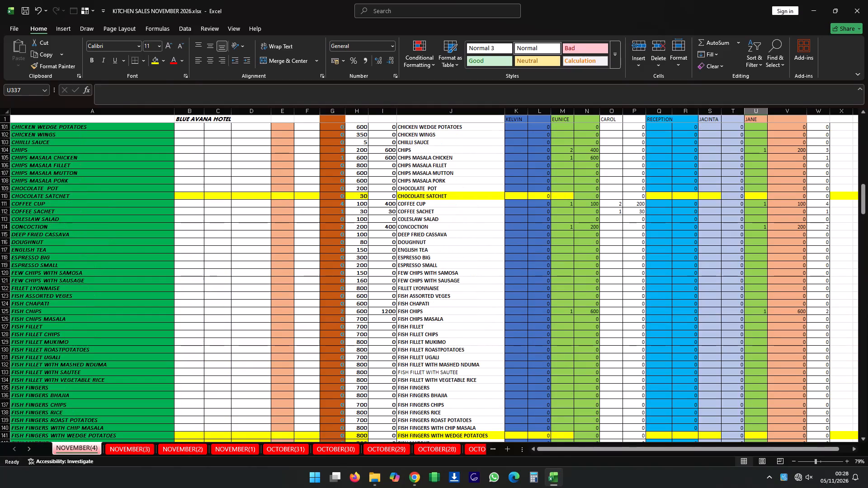
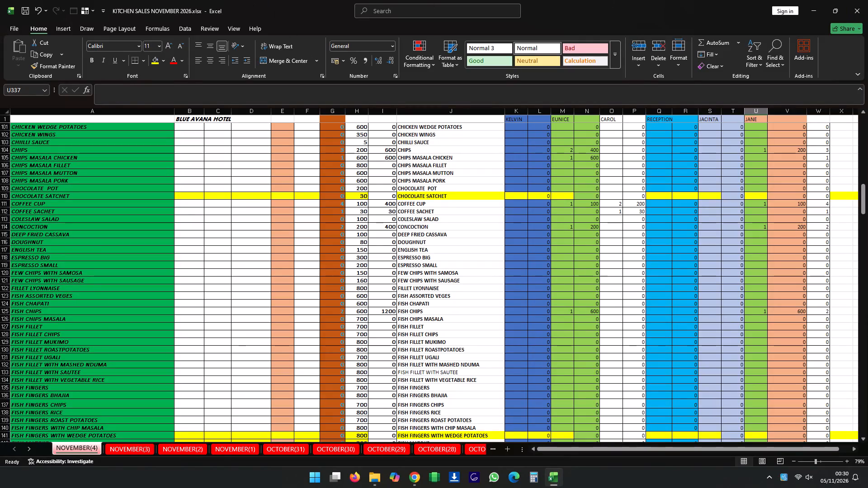
Enter a quantity of 2 for BEEF SAUSAGE in JACINTA's column on the NOVEMBER(4) sheet.
scroll(707, 178, up, 20)
scroll(707, 178, up, 20)
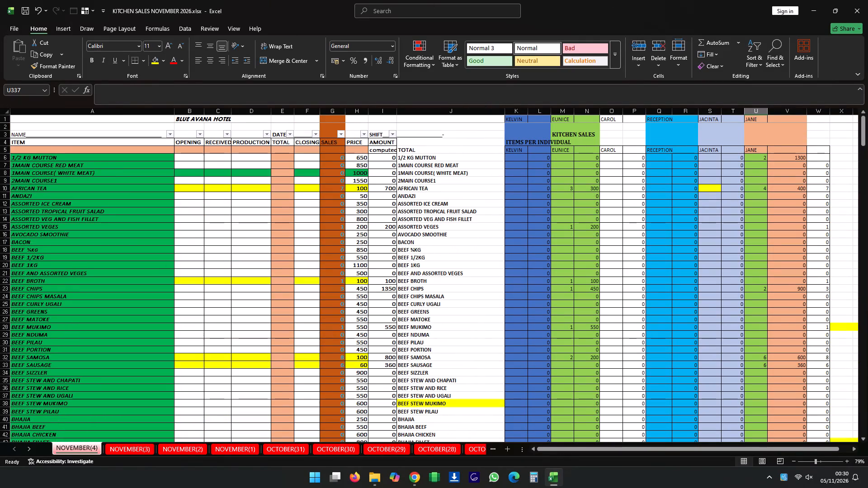
scroll(702, 183, up, 5)
click(716, 159)
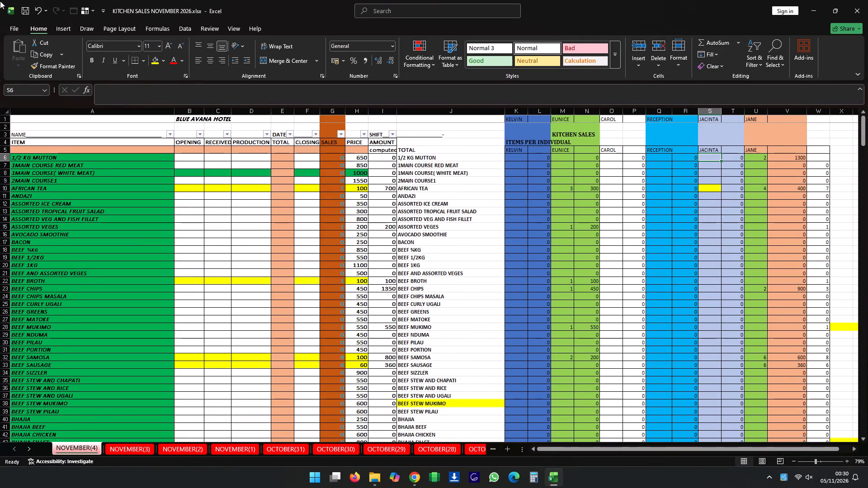
key(Down)
key(Down)
key(Down)
key(Down)
key(Down)
key(Down)
key(Down)
key(Down)
key(Down)
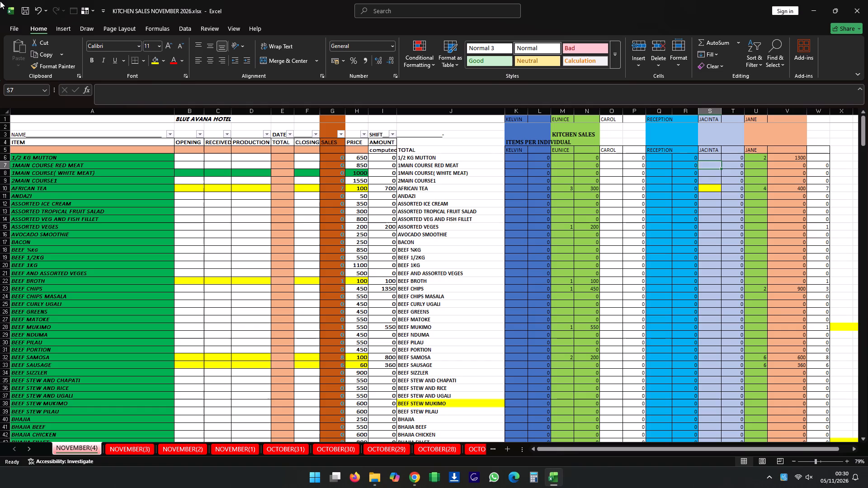
key(Down)
key(Down)
key(Down)
key(Down)
key(Down)
key(Down)
key(Down)
key(Down)
key(Down)
key(Down)
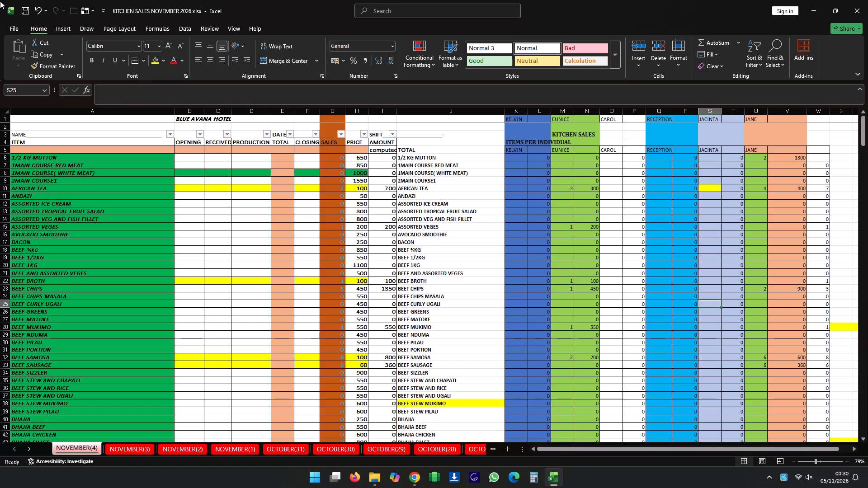
key(Down)
key(Down)
key(Down)
key(Down)
key(Down)
key(Down)
key(Down)
key(Down)
key(Down)
key(Up)
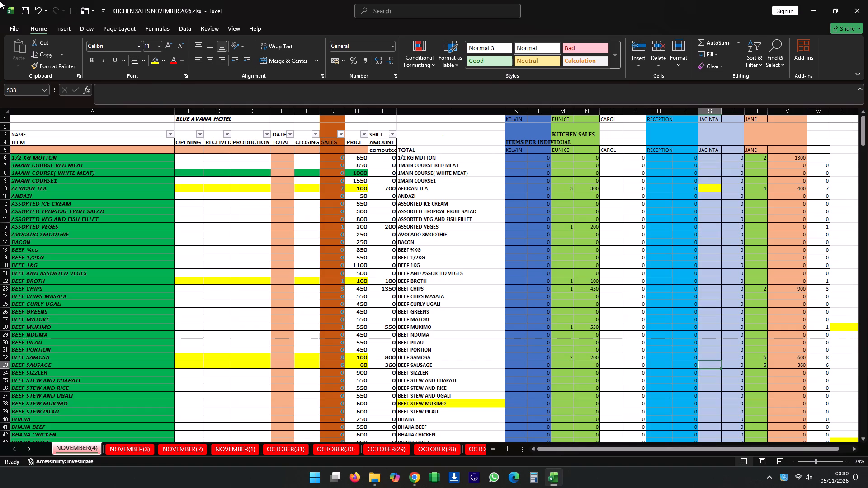
key(2)
key(Down)
key(Up)
Enter a quantity of 1 for CHICKEN QUARTER WITOUT ACCOMPANMENT in JACINTA's column.
key(Down)
key(Down)
key(Down)
key(Down)
key(Down)
key(Down)
key(Down)
key(Down)
key(Down)
key(Down)
key(Down)
key(Down)
key(Down)
key(Down)
key(Down)
key(Down)
key(Down)
key(Down)
key(Down)
key(Down)
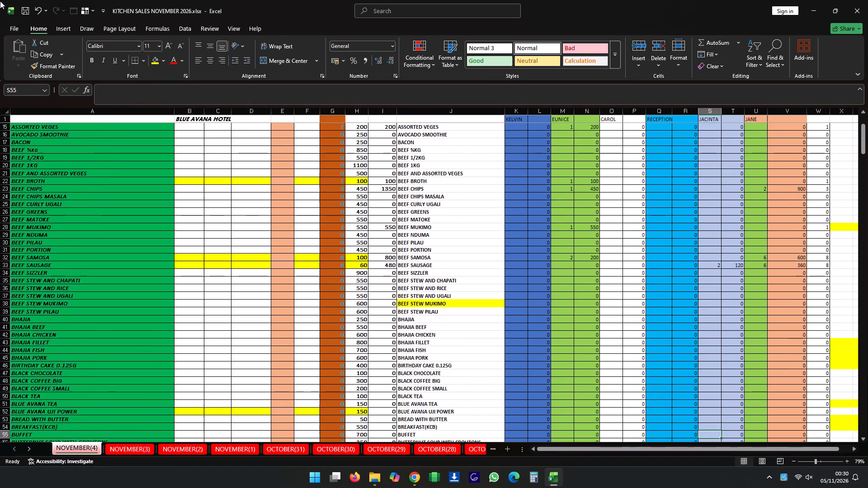
key(Up)
key(Down)
key(Down)
key(Down)
key(Down)
key(Down)
key(Down)
key(Down)
key(Down)
key(Down)
key(Down)
key(Down)
key(Down)
key(Down)
key(Down)
key(Down)
key(Down)
key(Down)
key(Down)
key(Down)
key(Down)
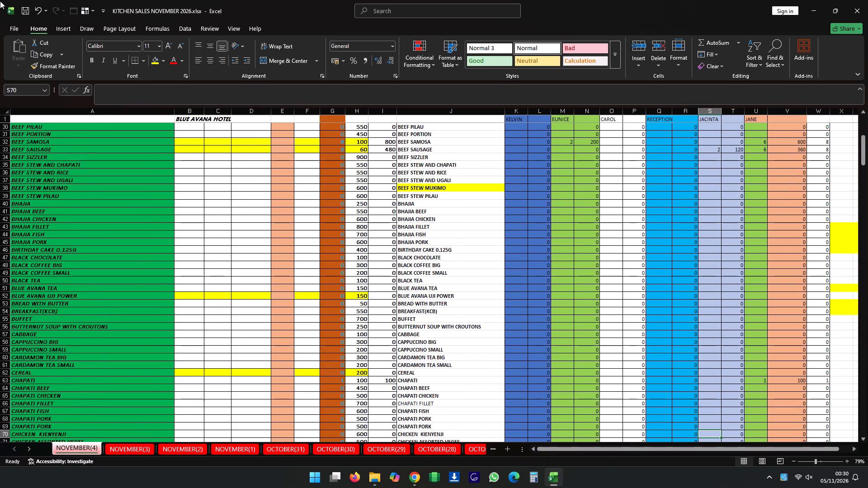
key(Down)
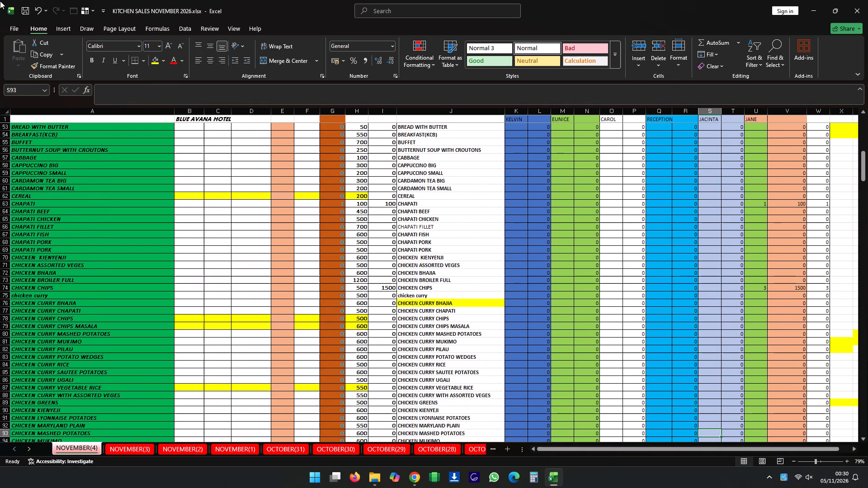
key(Down)
key(Down)
key(Down)
key(Down)
key(Down)
key(Down)
key(Down)
key(Down)
key(Down)
key(Down)
key(Down)
key(Down)
key(Down)
key(Down)
key(Down)
key(Up)
key(Up)
key(Up)
key(Up)
key(Up)
key(Up)
key(Up)
key(Up)
key(Up)
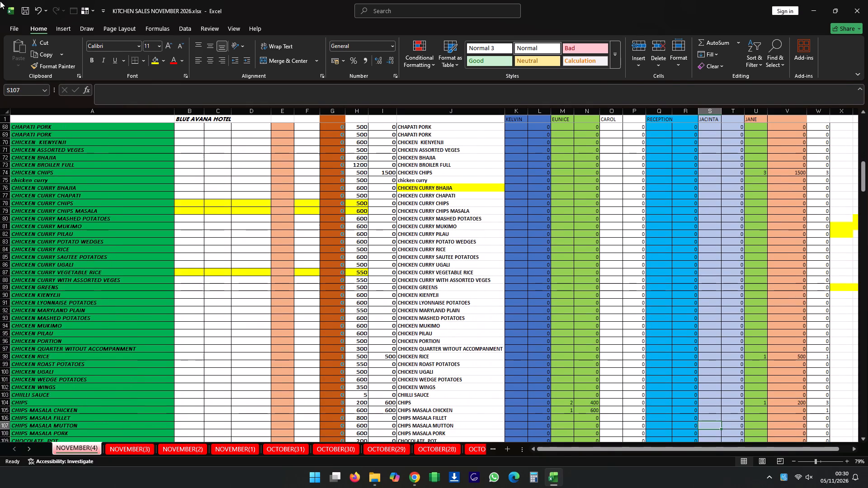
key(Up)
key(Up)
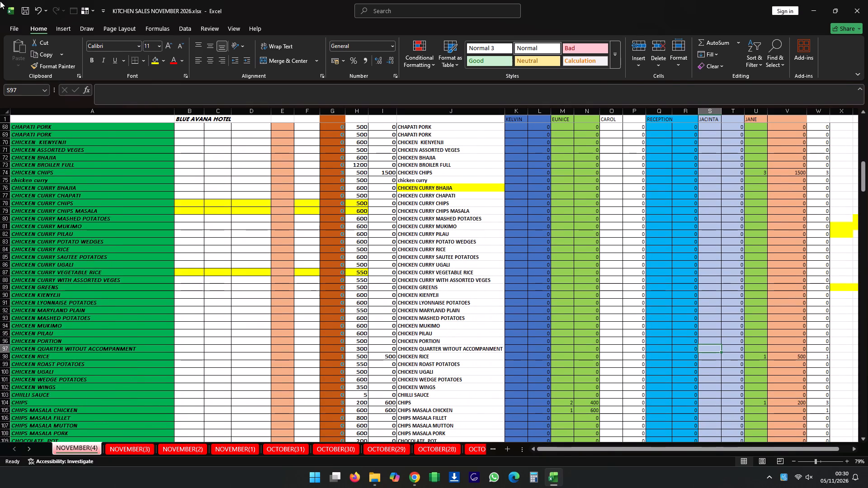
key(1)
key(Down)
key(Up)
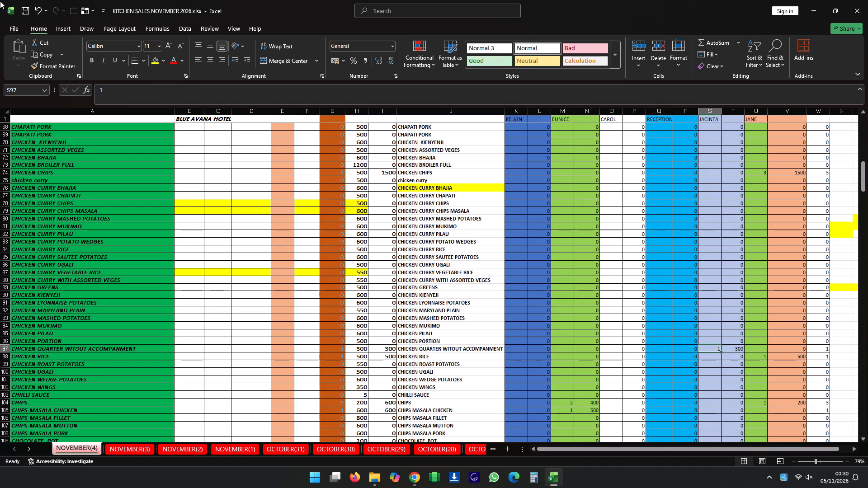
Review JACINTA's column down the rest of the item list to the TOTAL row on the NOVEMBER(4) sheet.
key(Down)
key(Down)
key(Down)
key(Down)
key(Down)
key(Down)
key(Down)
key(Down)
key(Down)
key(Down)
key(Down)
key(Down)
key(Down)
key(Down)
key(Down)
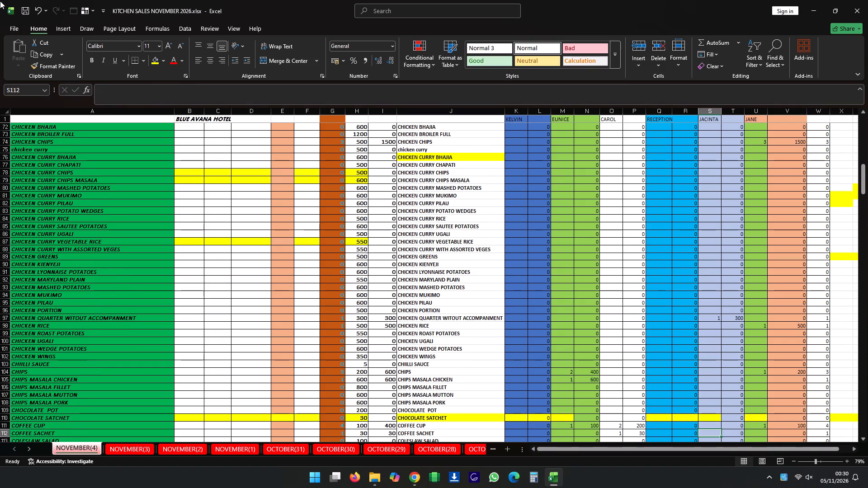
key(Down)
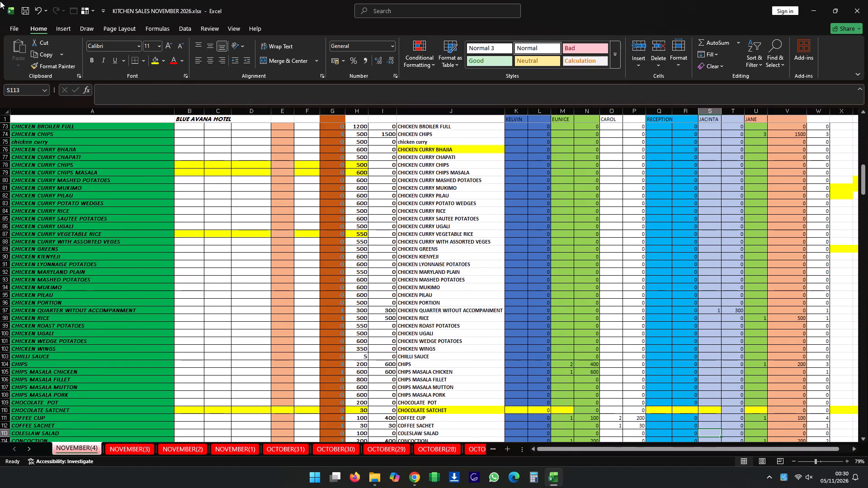
key(Down)
key(Down)
key(Down)
key(Down)
key(Down)
key(Down)
key(Down)
key(Down)
key(Down)
key(Down)
key(Down)
key(Down)
key(Down)
key(Down)
key(Down)
key(Down)
key(Down)
key(Down)
key(Down)
key(Down)
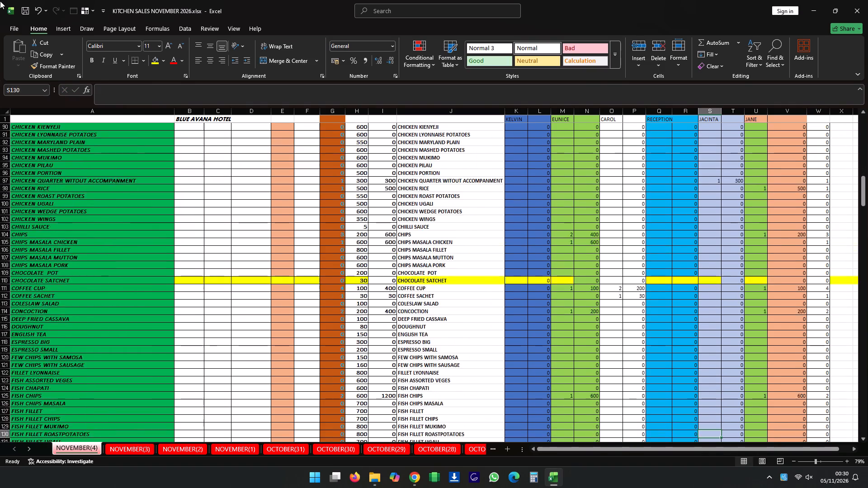
key(Down)
key(Down)
key(Down)
key(Down)
key(Down)
key(Down)
key(Down)
key(Down)
key(Down)
key(Down)
key(Down)
key(Down)
key(Down)
key(Down)
key(Down)
key(Down)
key(Down)
key(Down)
key(Down)
key(Down)
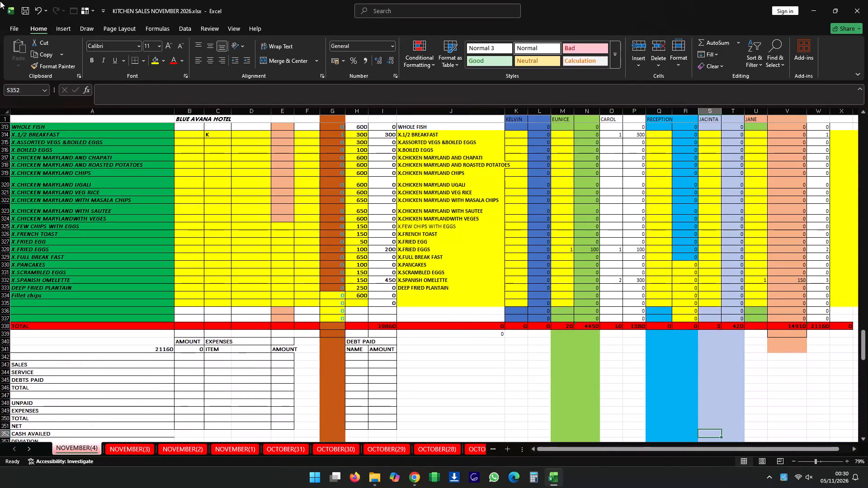
Save the workbook with JACINTA's recorded quantities.
click(23, 4)
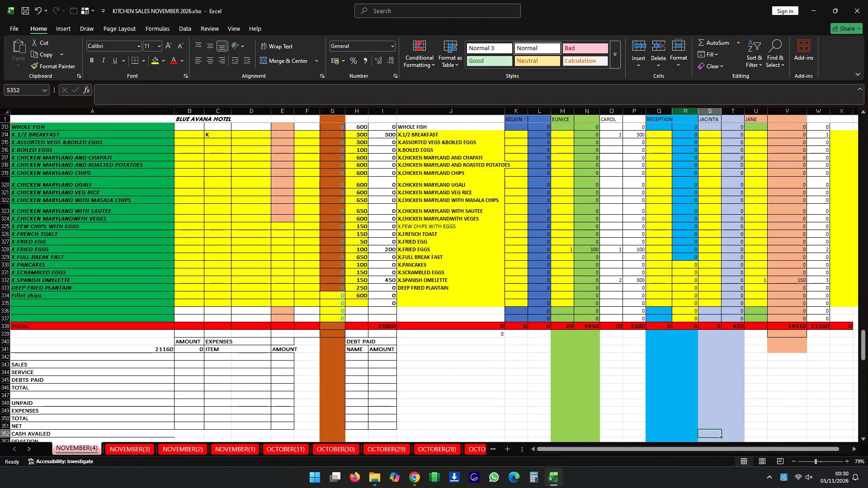
Enter a quantity of 1 for CHICKEN QUARTER WITOUT ACCOMPANMENT in the RECEPTION column on the NOVEMBER(4) sheet.
scroll(650, 487, up, 16)
scroll(679, 347, up, 3)
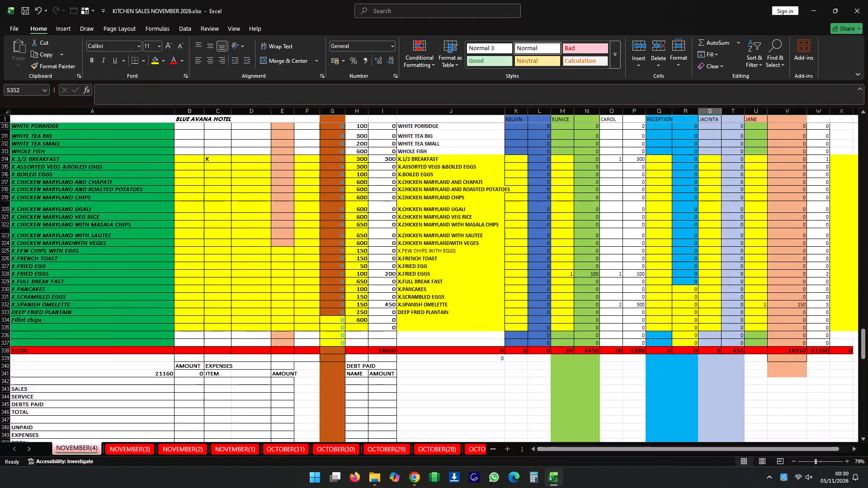
scroll(682, 349, up, 16)
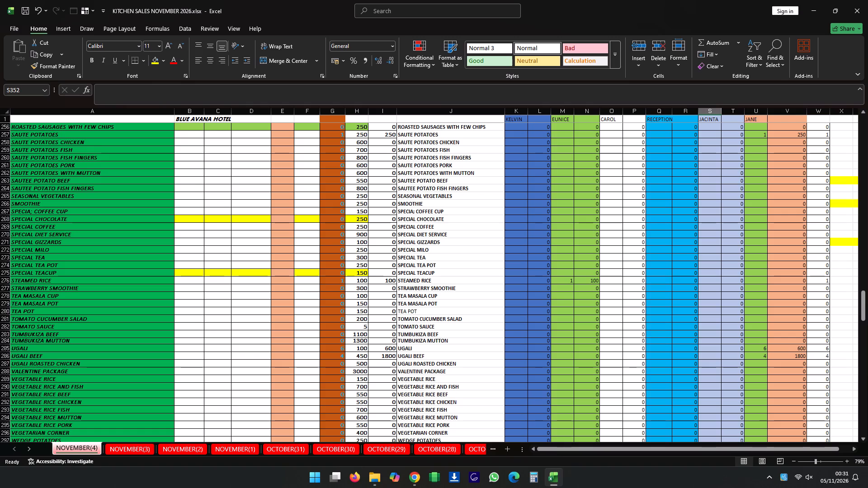
scroll(52, 350, up, 19)
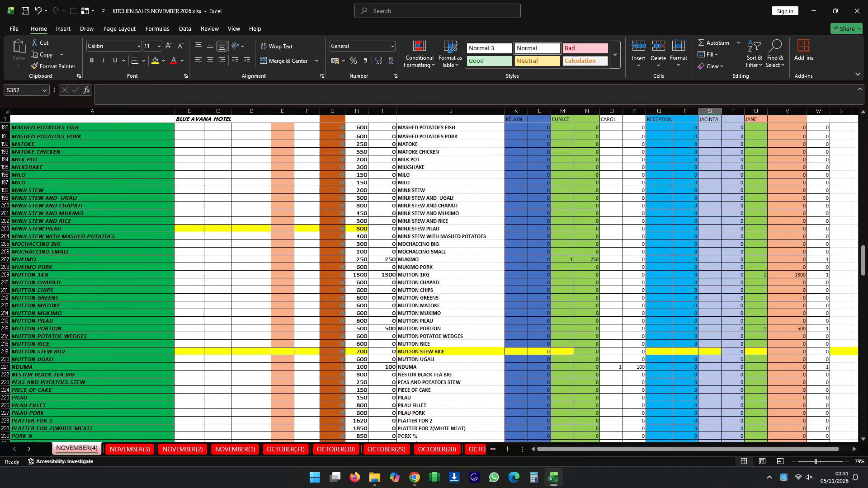
scroll(49, 342, up, 20)
scroll(49, 342, up, 18)
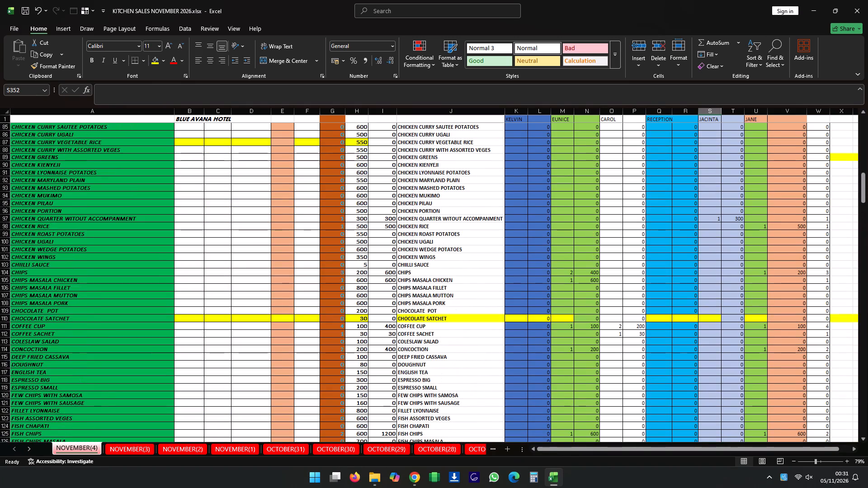
click(0, 220)
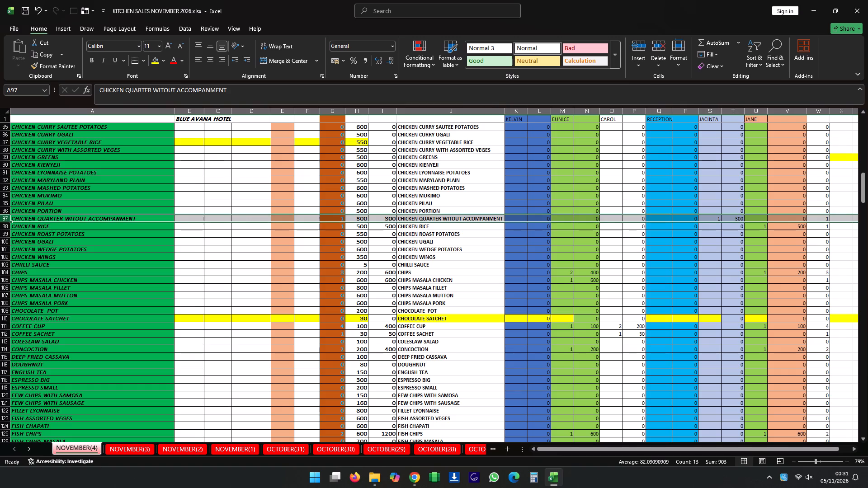
click(663, 218)
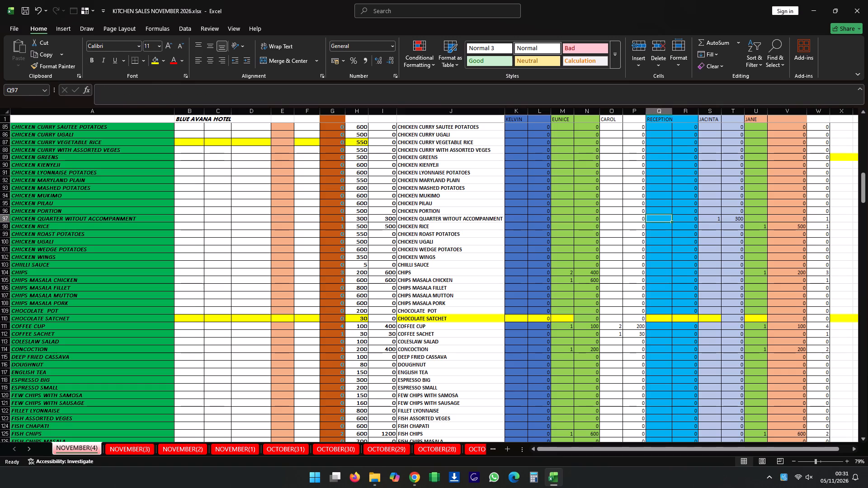
key(1)
key(Down)
key(Up)
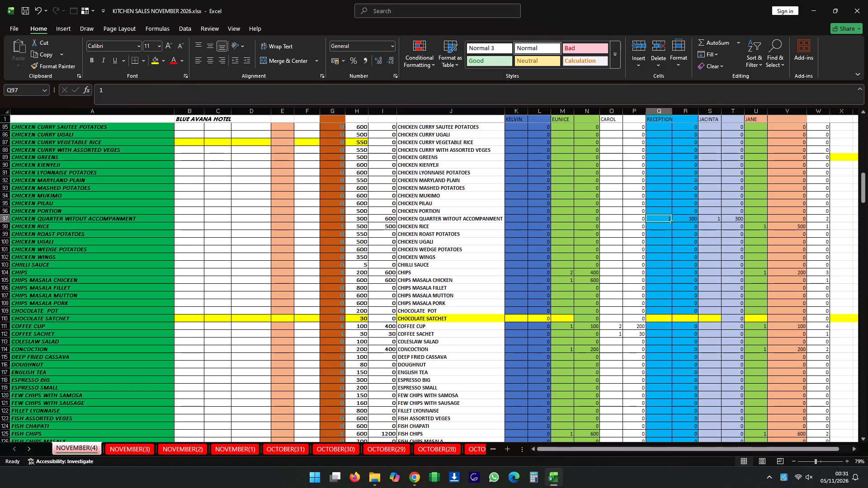
Save the kitchen sales workbook with the RECEPTION quantity.
click(25, 16)
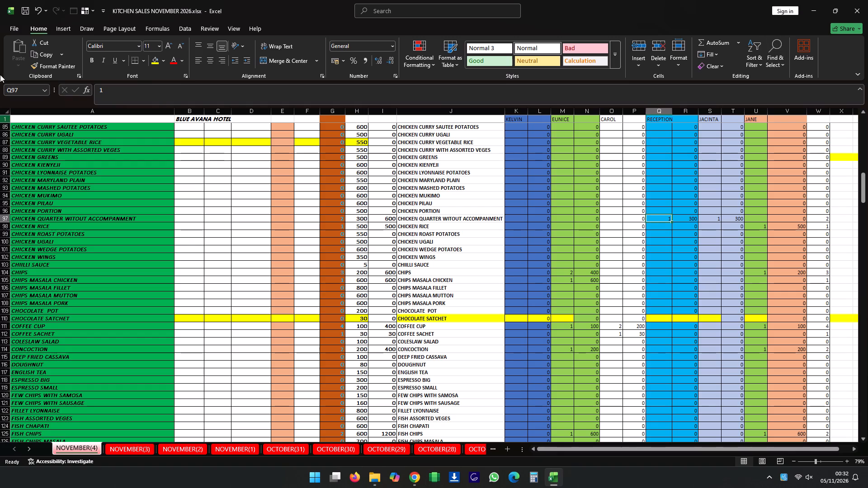
click(22, 10)
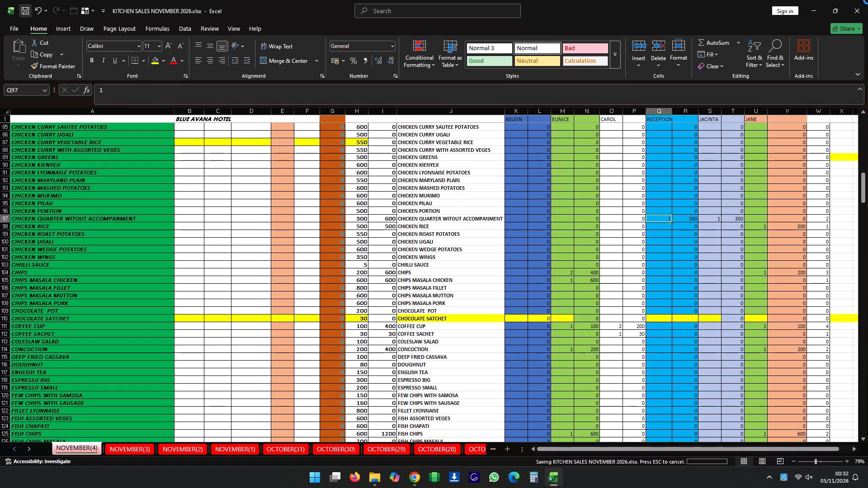
Open the BLUE AVANA BAR SALES NOVEMBER 2026 workbook from the NOVEMBER 2026 folder.
click(814, 0)
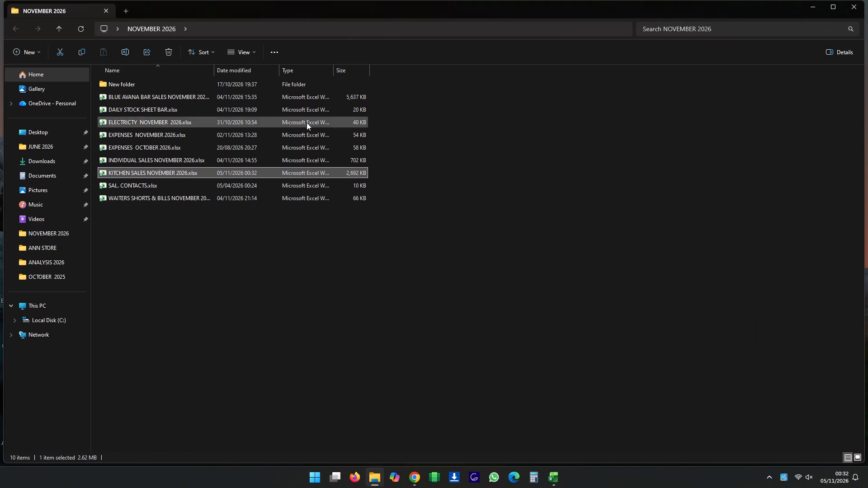
double_click(262, 100)
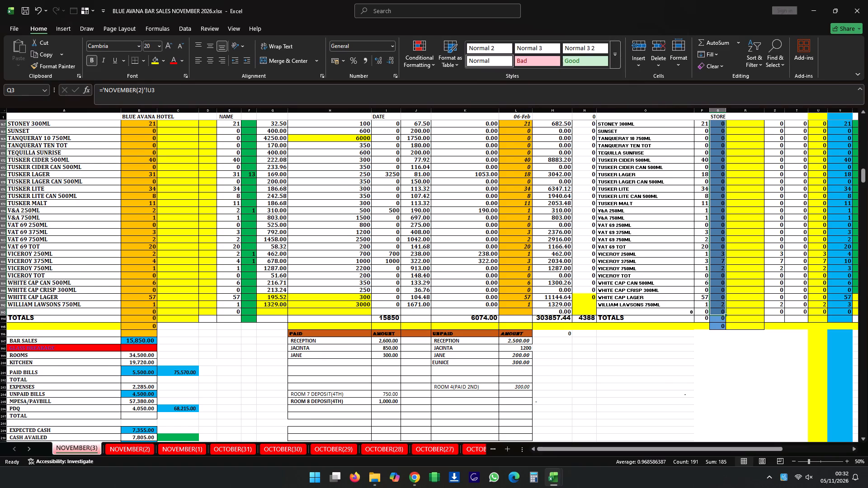
Create a copy of the NOVEMBER(3) sheet placed before NOVEMBER(3) in the bar sales workbook.
scroll(203, 420, up, 5)
right_click(92, 450)
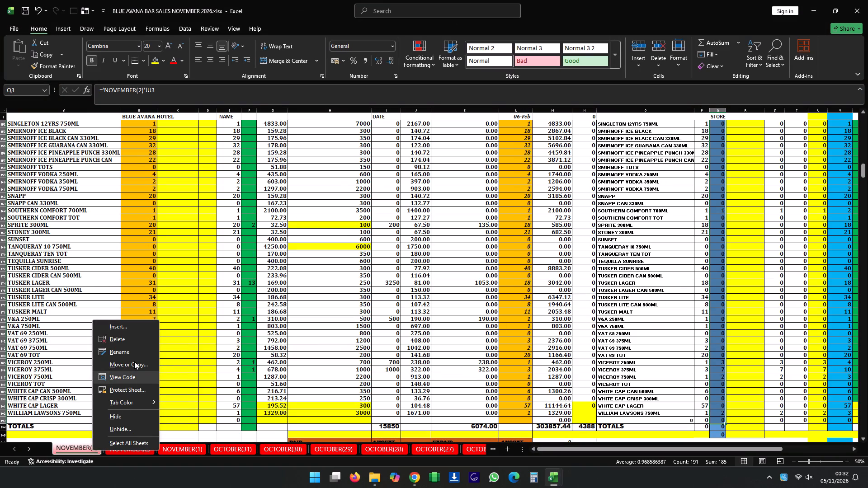
click(134, 361)
click(94, 436)
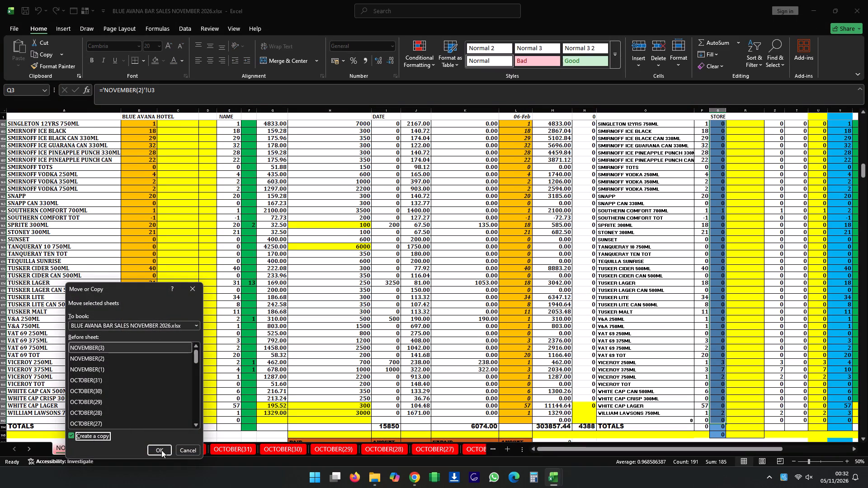
click(163, 452)
Clear the SALES column on the new NOVEMBER(4) sheet from 4TH STREET RED BY GLASS down to the TOTALS row.
scroll(188, 425, up, 20)
scroll(188, 425, up, 10)
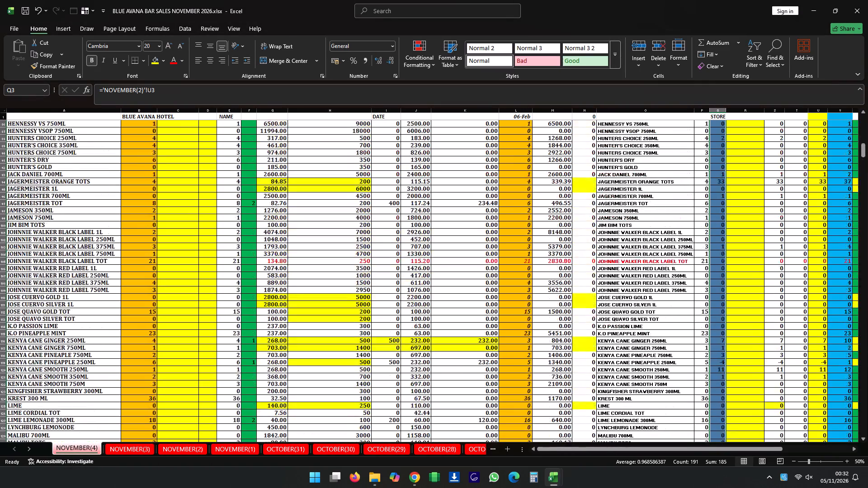
scroll(188, 428, up, 20)
scroll(188, 428, up, 11)
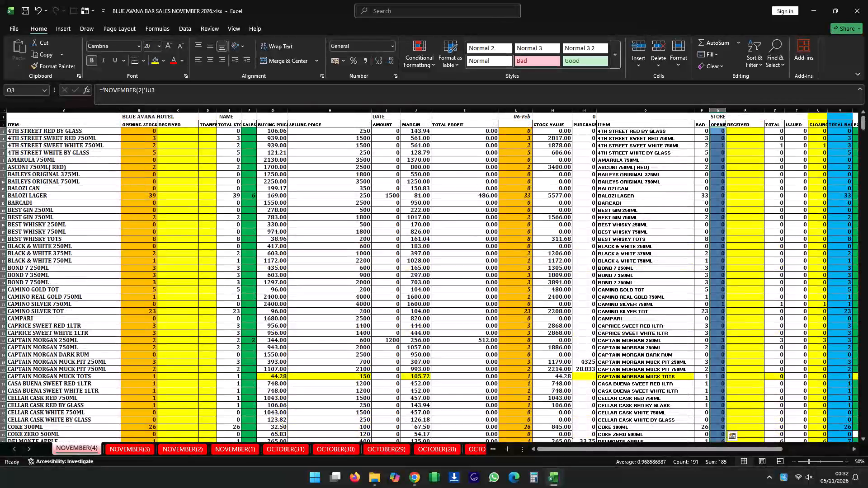
drag(250, 130, 249, 464)
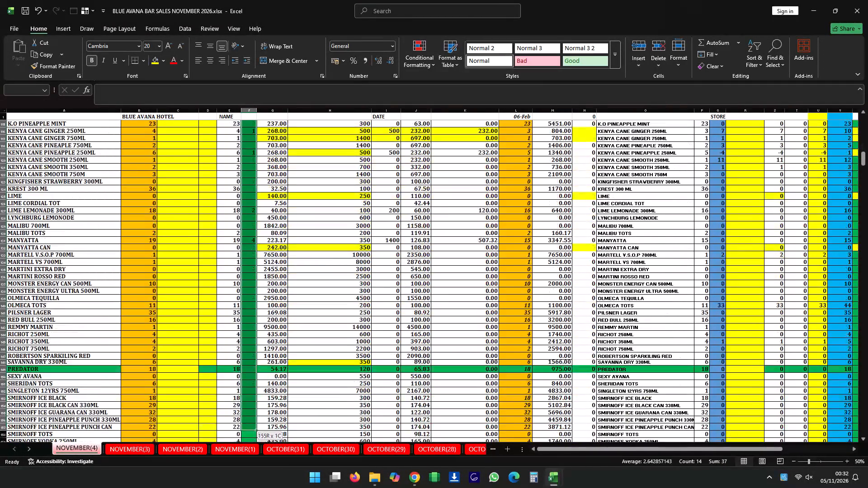
drag(249, 464, 245, 425)
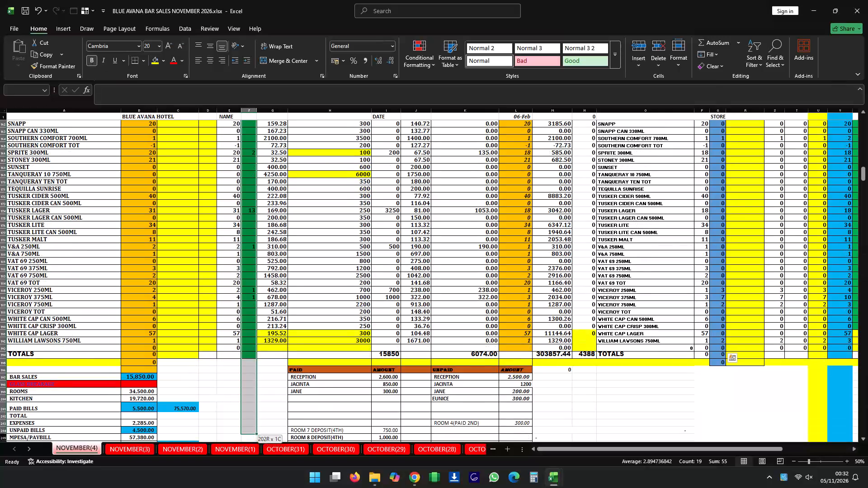
drag(245, 425, 252, 354)
key(Delete)
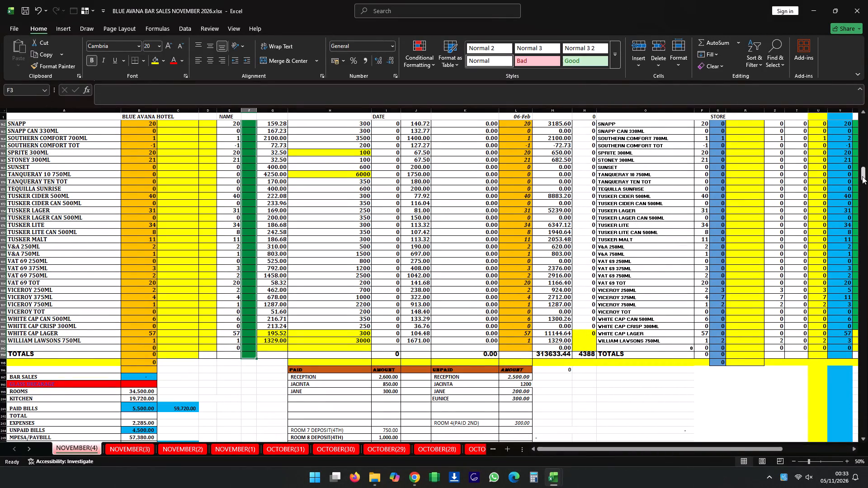
Change the OPENING STOCK formula for 4TH STREET RED BY GLASS in B3 to ='NOVEMBER(3)'!L3.
drag(862, 176, 867, 0)
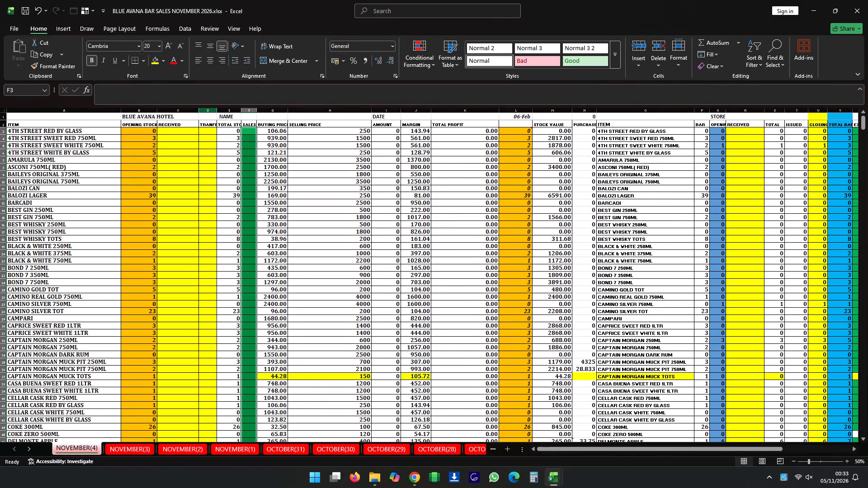
click(148, 131)
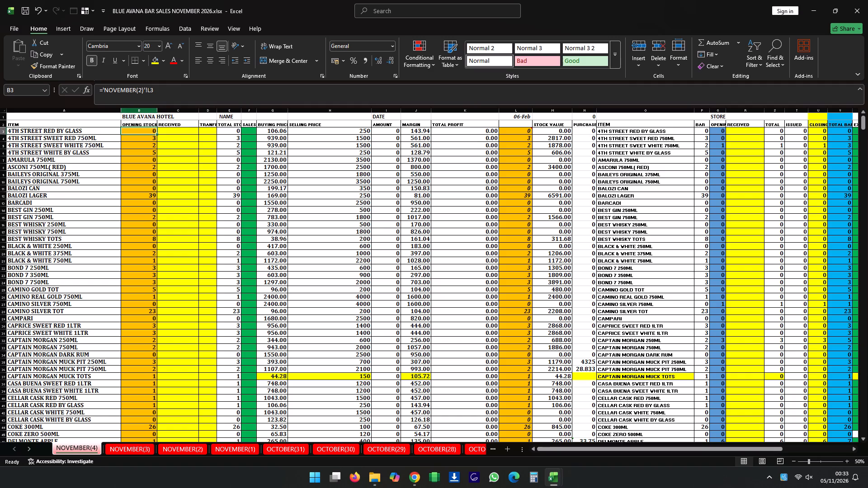
click(141, 91)
key(BackSpace)
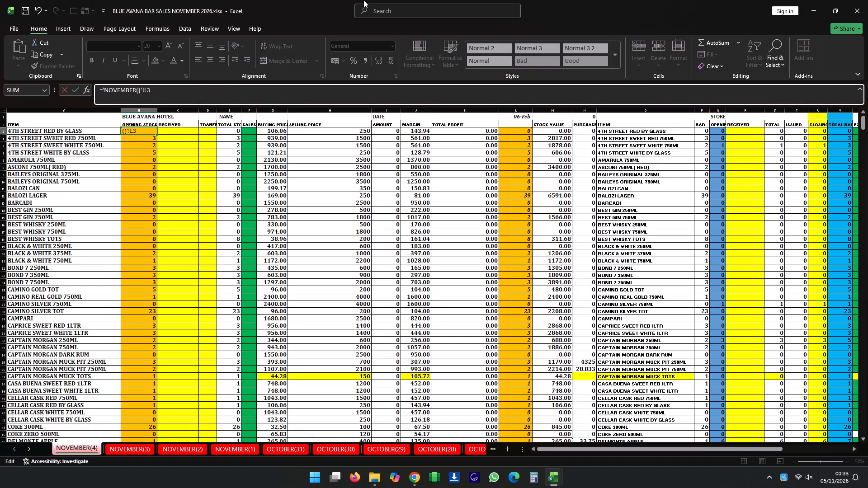
key(3)
key(Return)
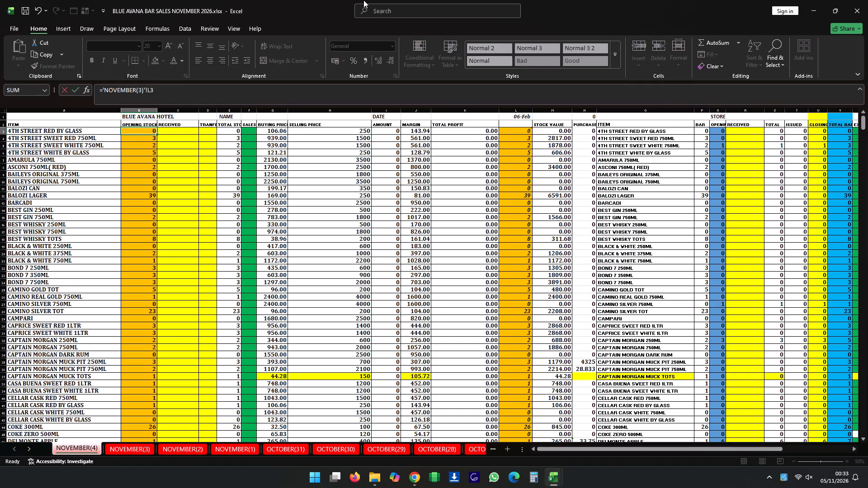
Fill the B3 opening stock formula down the item list to WILLIAM LAWSONS 750ML.
click(132, 128)
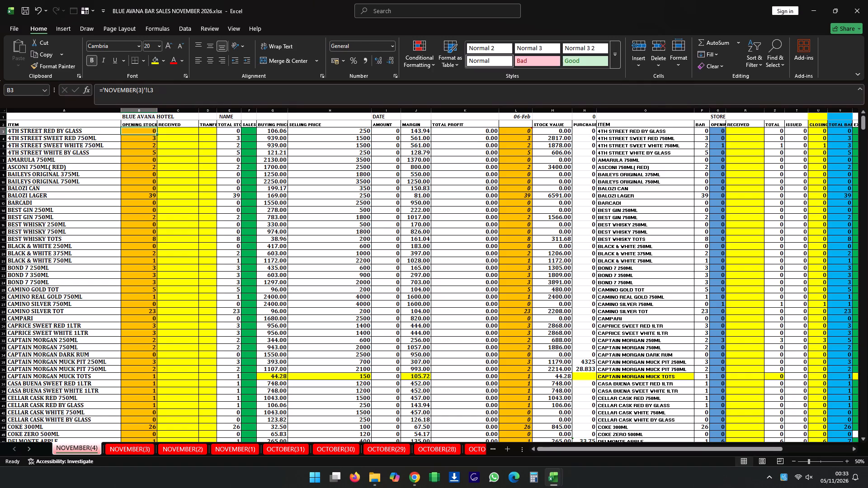
drag(156, 133, 160, 474)
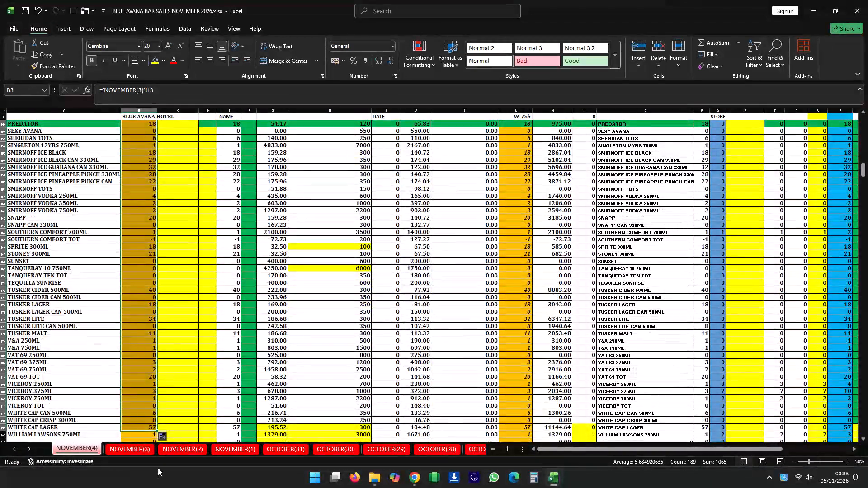
Fill the B3 opening stock formula again down the whole OPENING STOCK column, this time through the TOTALS row.
click(182, 318)
scroll(165, 381, up, 17)
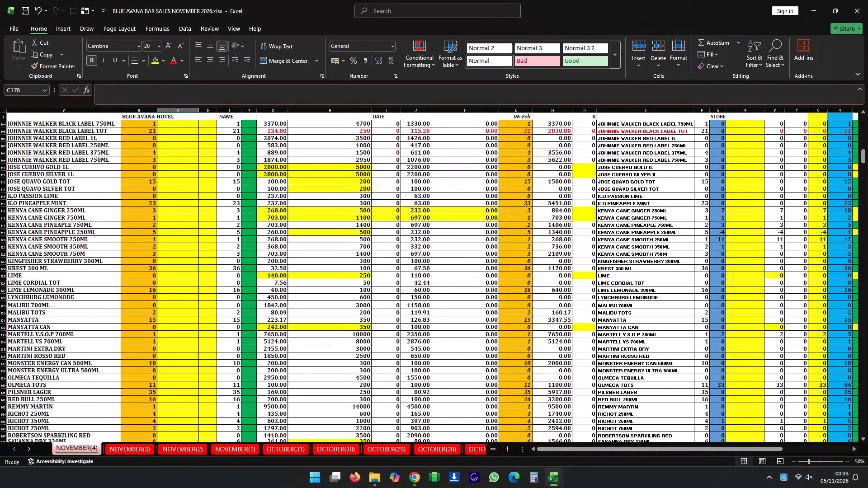
scroll(165, 381, up, 20)
scroll(165, 381, up, 20)
scroll(165, 381, up, 3)
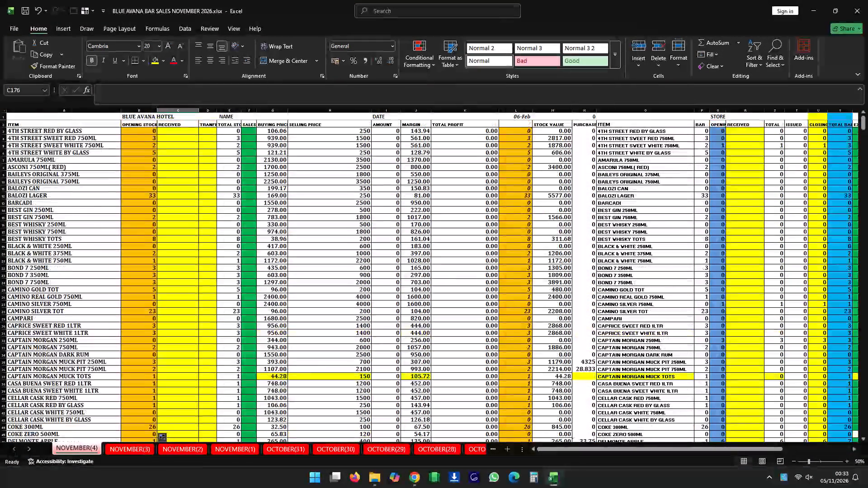
click(139, 135)
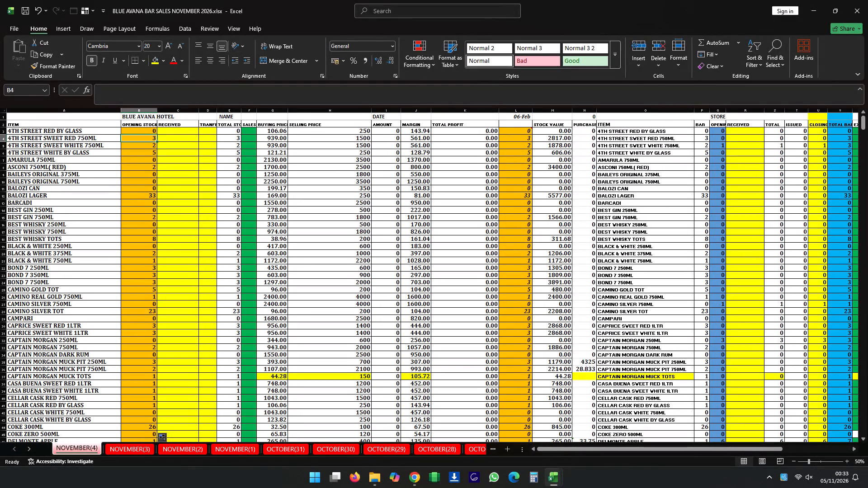
click(150, 129)
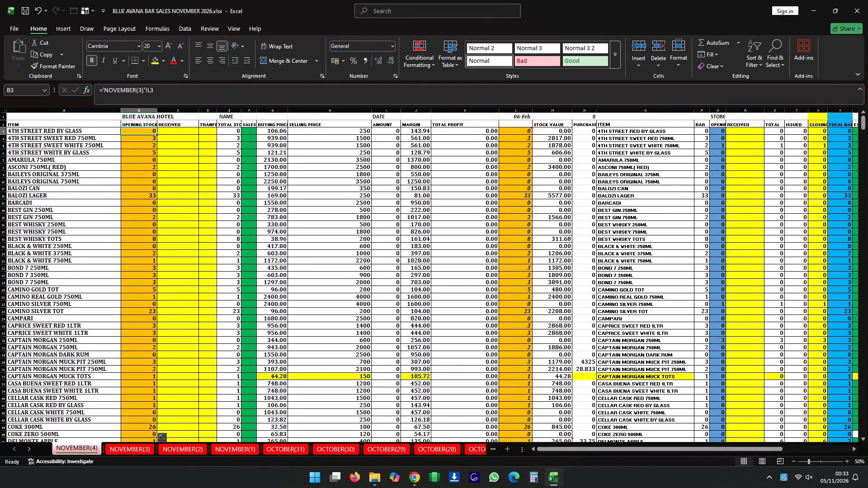
drag(157, 134, 155, 487)
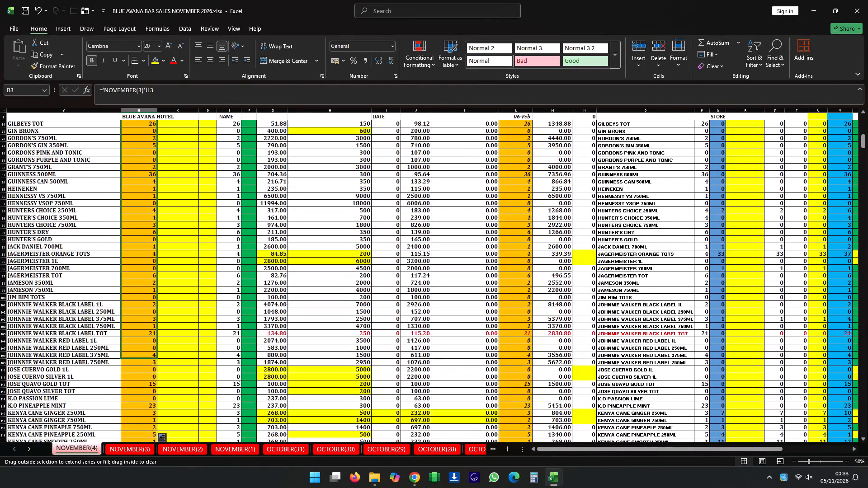
drag(155, 487, 162, 311)
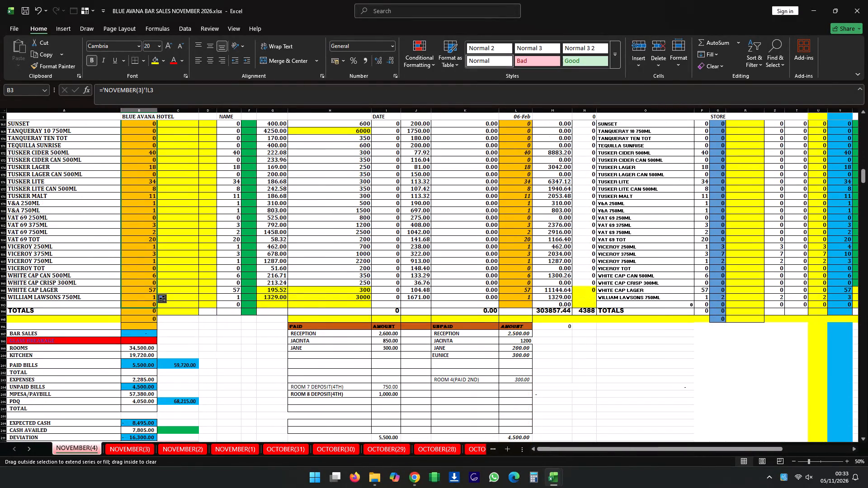
drag(162, 311, 162, 312)
click(154, 305)
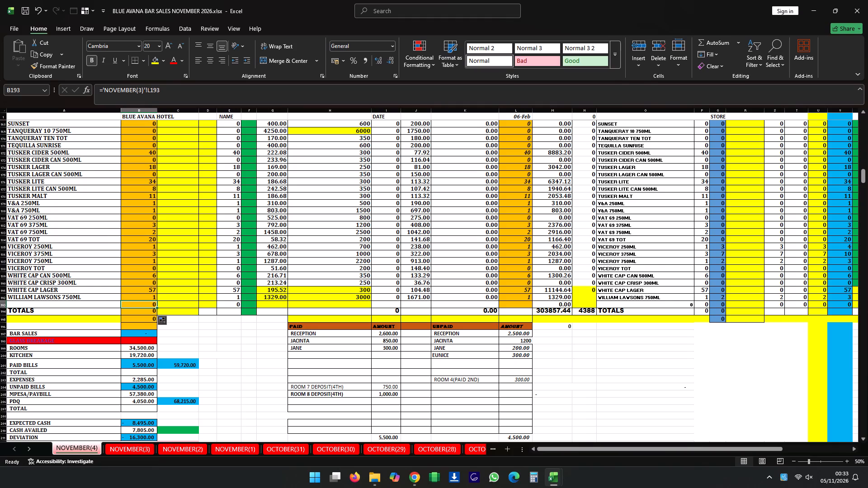
click(132, 303)
In the PAID bills list, set the RECEPTION amount to 2500 and clear the JACINTA and JANE entries with their amounts.
click(380, 333)
text(2500)
key(Down)
key(BackSpace)
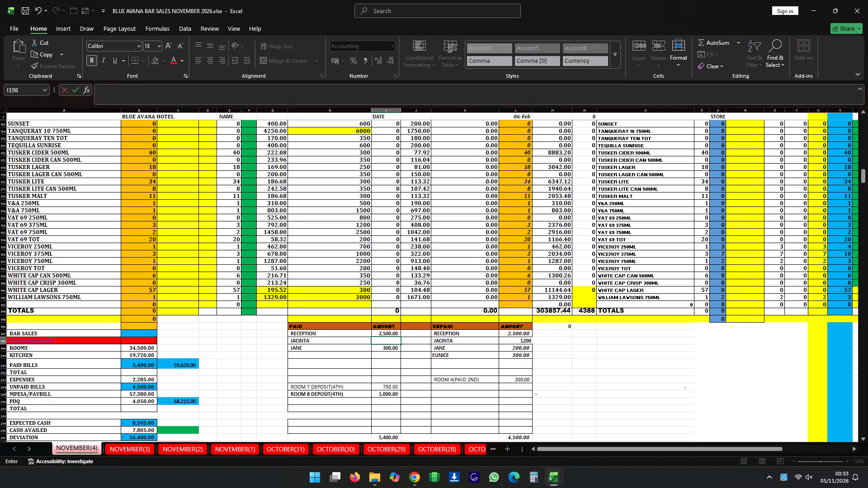
key(Down)
key(BackSpace)
key(Left)
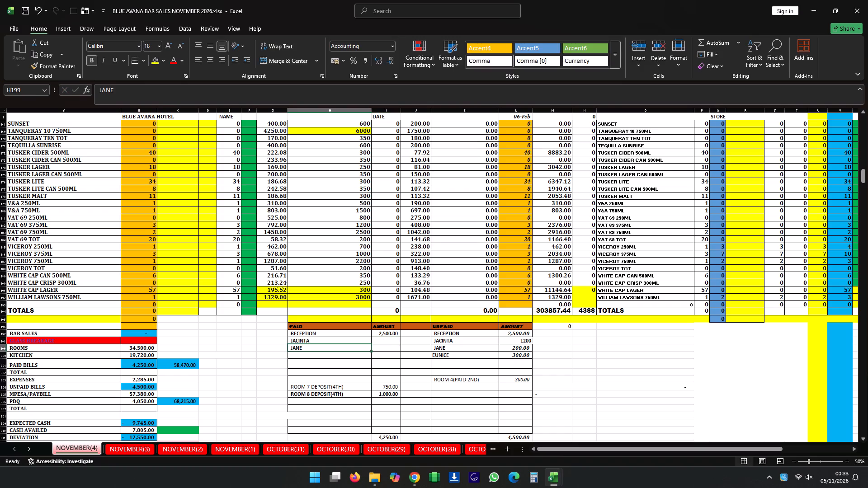
key(BackSpace)
key(Up)
key(Down)
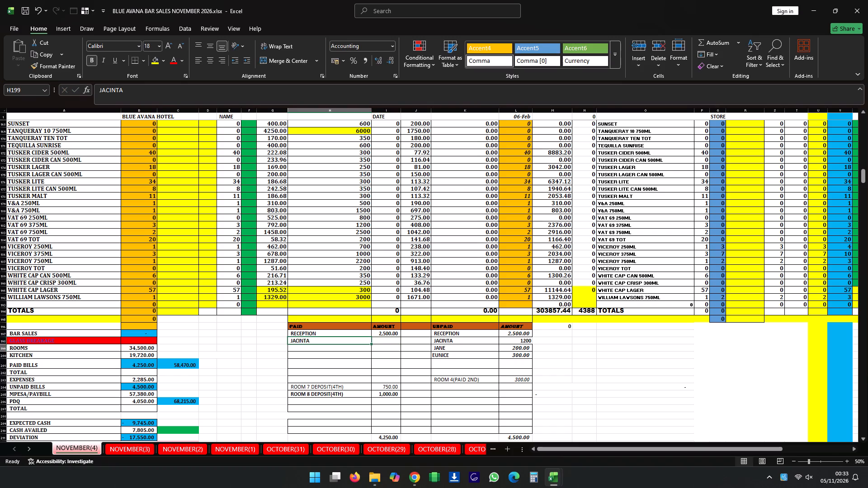
key(Up)
key(BackSpace)
Clear the RECEPTION, JACINTA, JANE and EUNICE entries and their amounts from the UNPAID bills list.
click(491, 370)
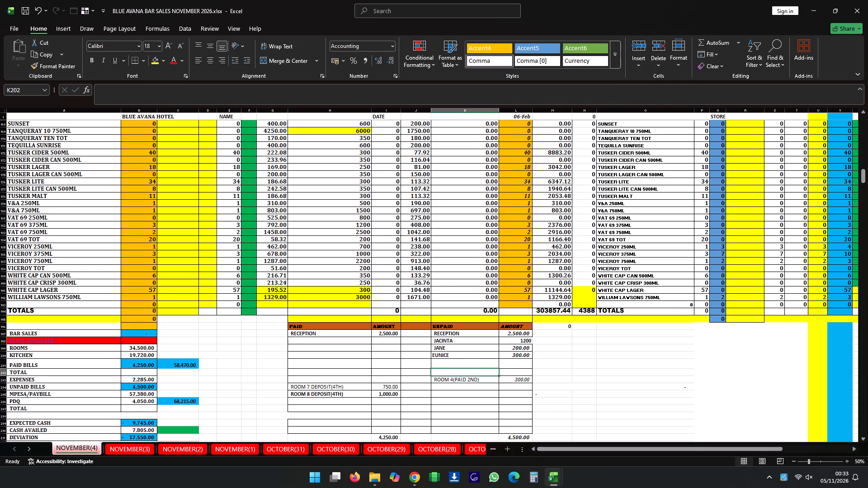
drag(481, 330, 533, 348)
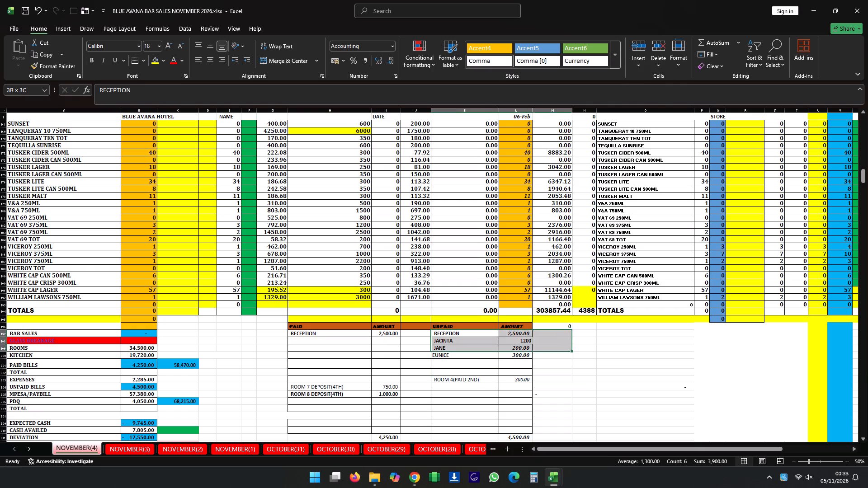
drag(533, 348, 518, 352)
key(BackSpace)
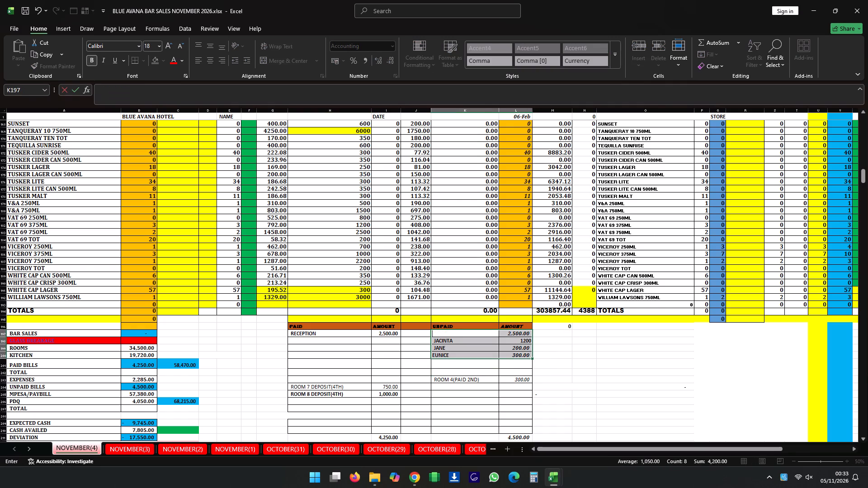
key(Delete)
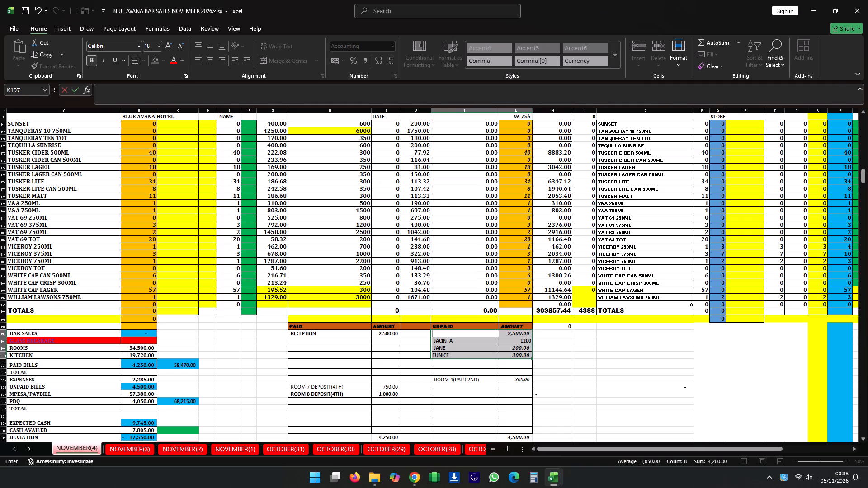
click(646, 337)
drag(526, 333, 528, 351)
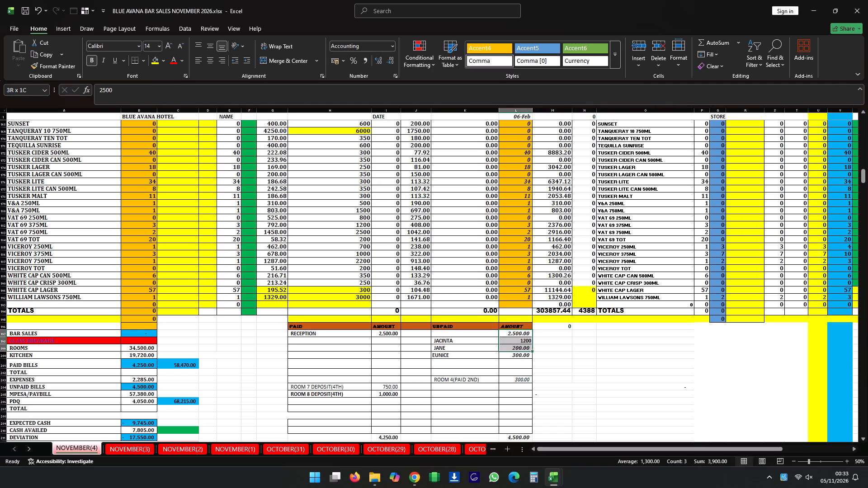
drag(528, 351, 528, 353)
key(Delete)
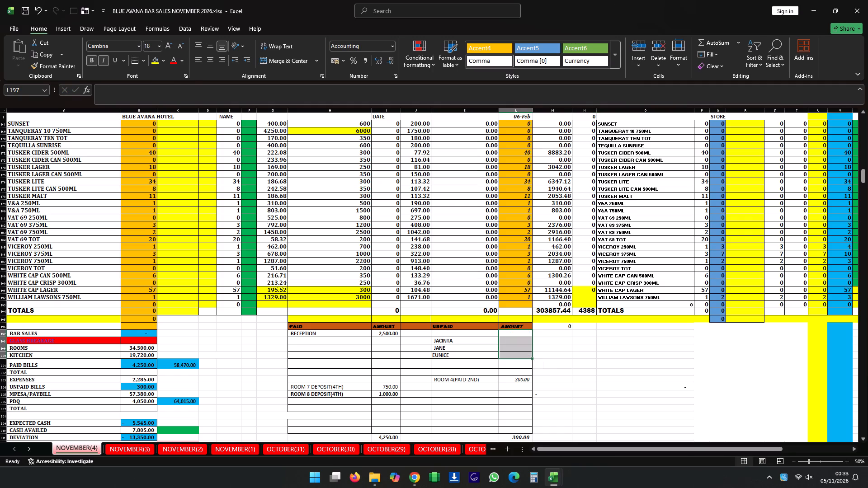
click(599, 368)
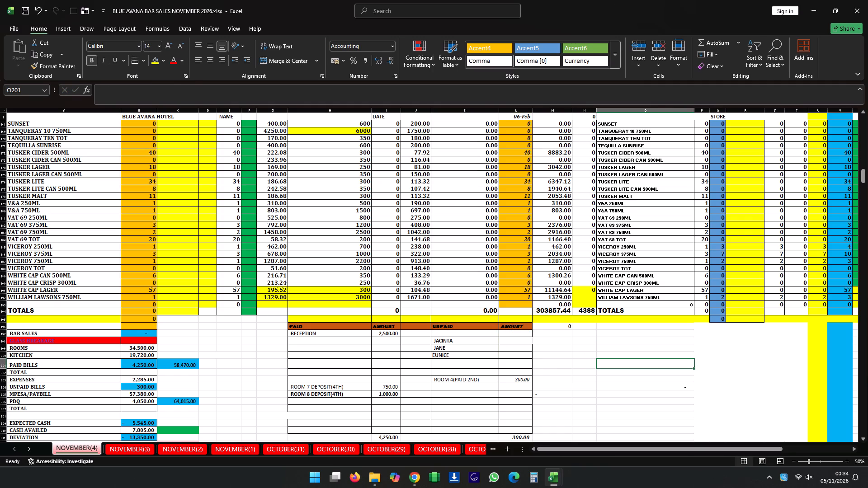
drag(477, 341, 476, 356)
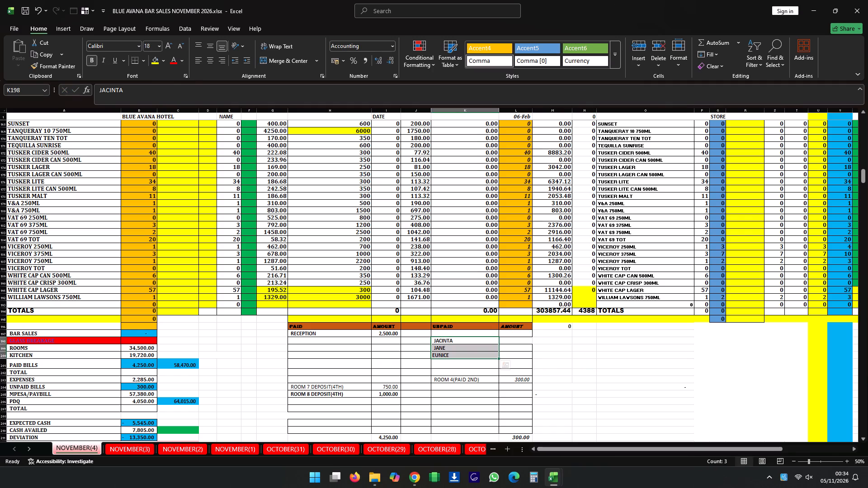
key(Delete)
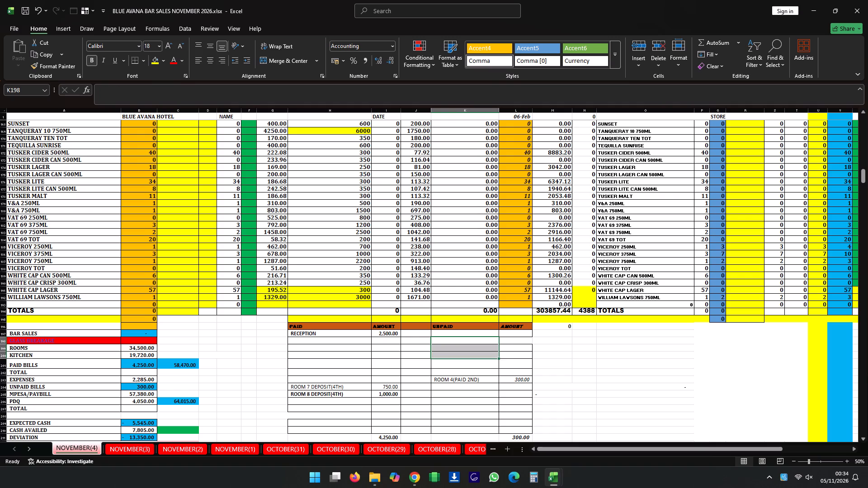
click(517, 359)
Enter JANE with an amount of 600 in the first row of the UNPAID bills list.
click(523, 335)
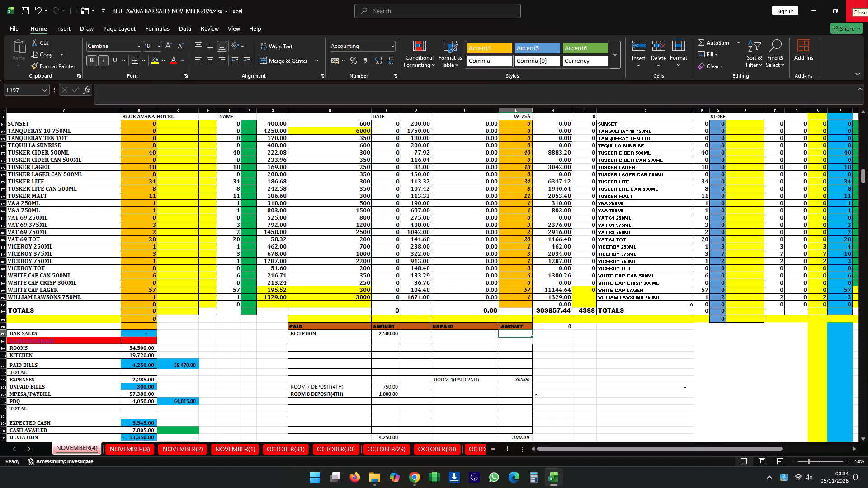
key(6)
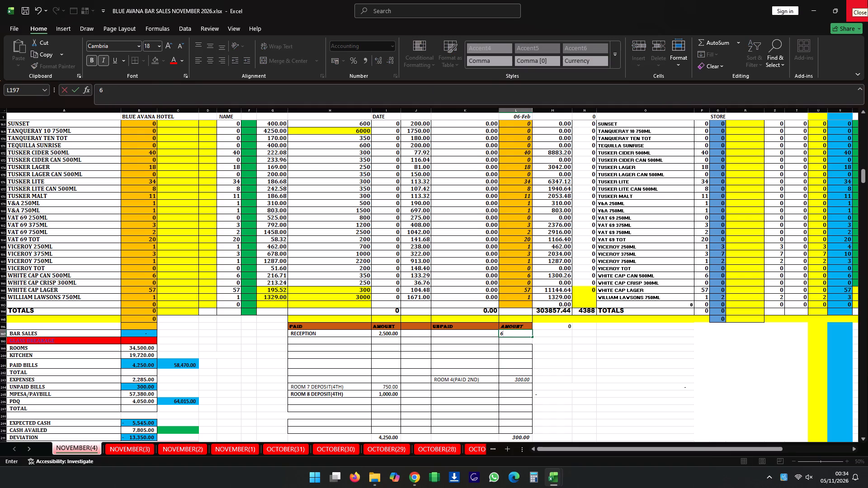
text(00)
key(Left)
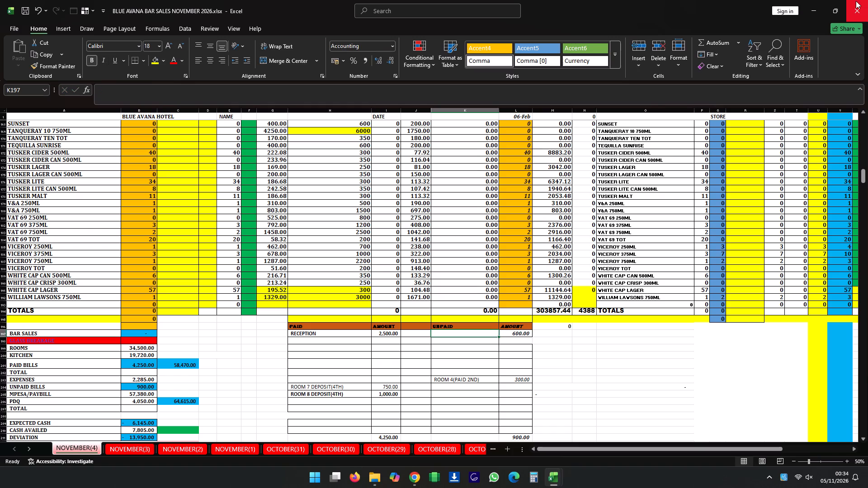
key(j)
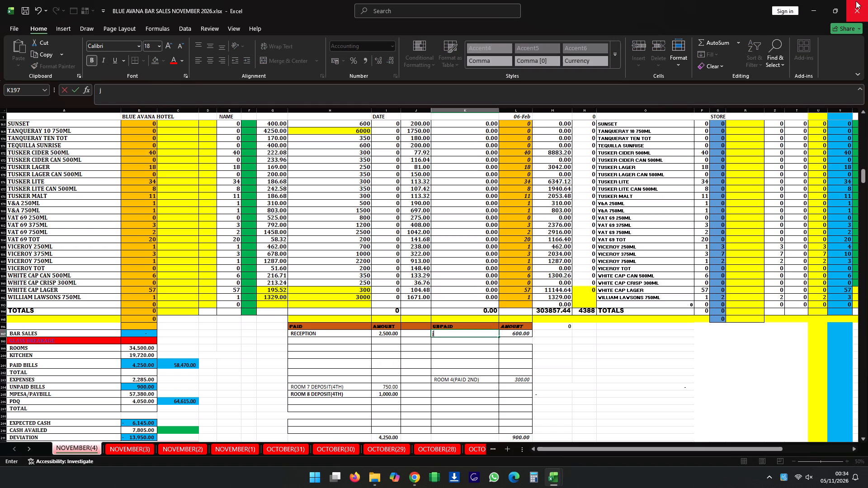
key(BackSpace)
key(j)
text(ANE)
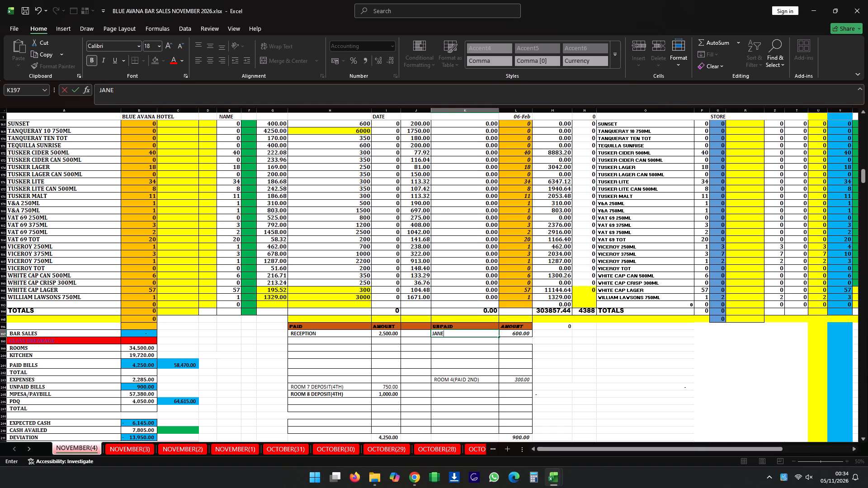
click(403, 402)
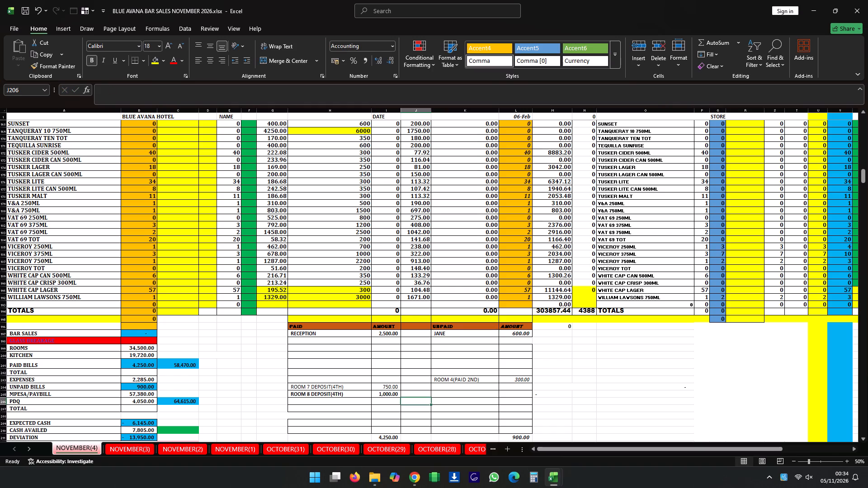
Clear the ROOM 4(PAID 2ND) entry and its amount from the UNPAID bills list.
drag(447, 380, 527, 375)
click(495, 400)
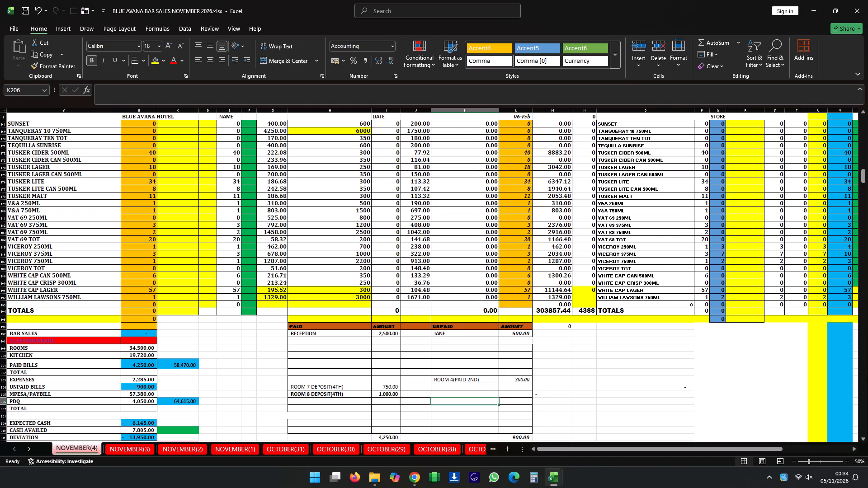
click(487, 380)
key(Delete)
key(Right)
key(Delete)
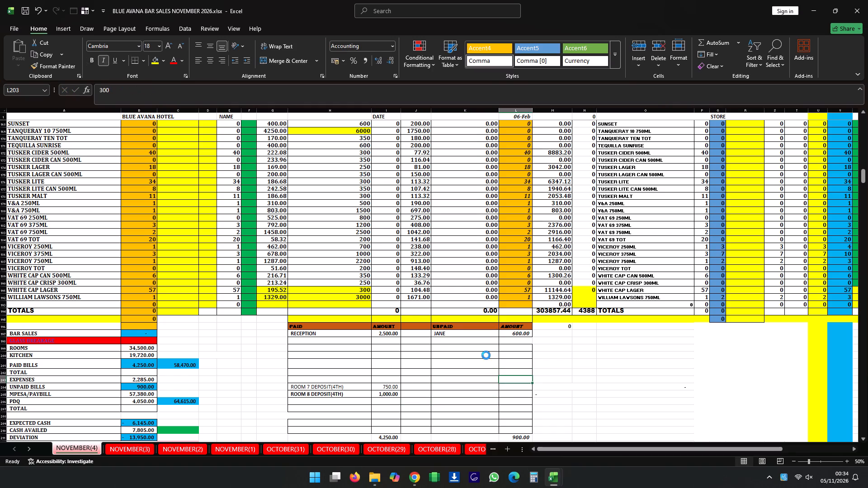
Clear the ROOM 7 DEPOSIT(4TH) and ROOM 8 DEPOSIT(4TH) entries and their amounts from the PAID bills list.
key(Left)
key(Left)
key(Left)
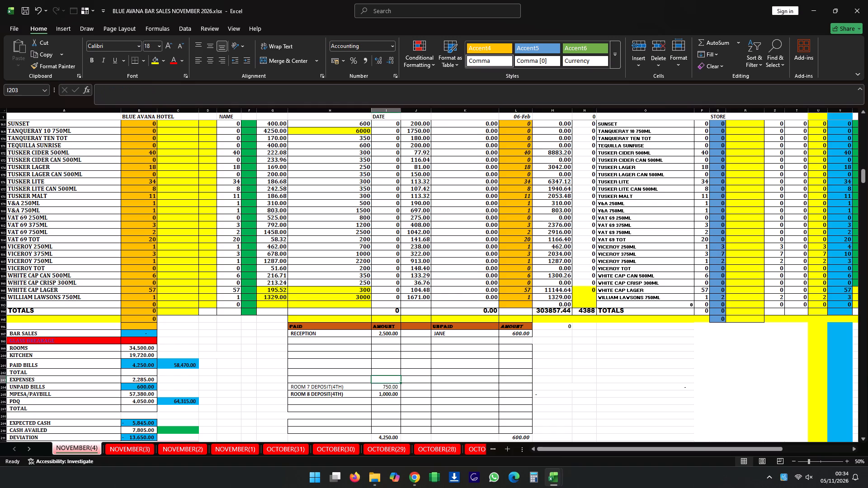
key(Down)
key(Delete)
key(Down)
key(Delete)
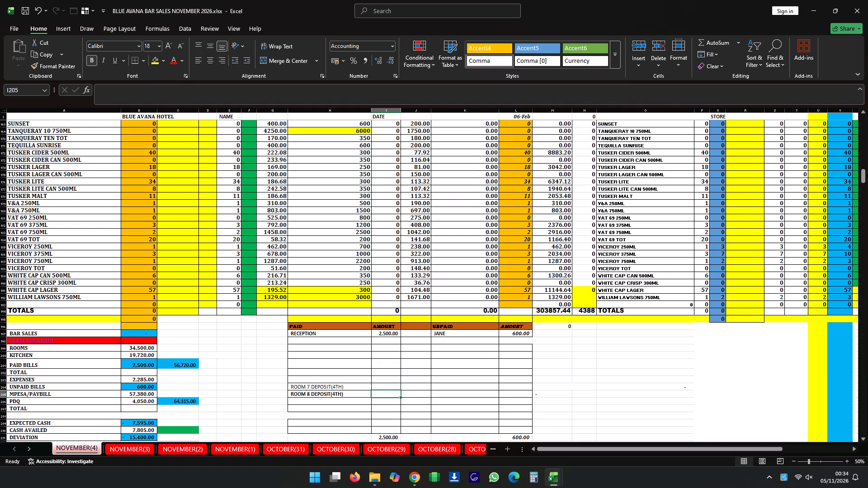
key(Left)
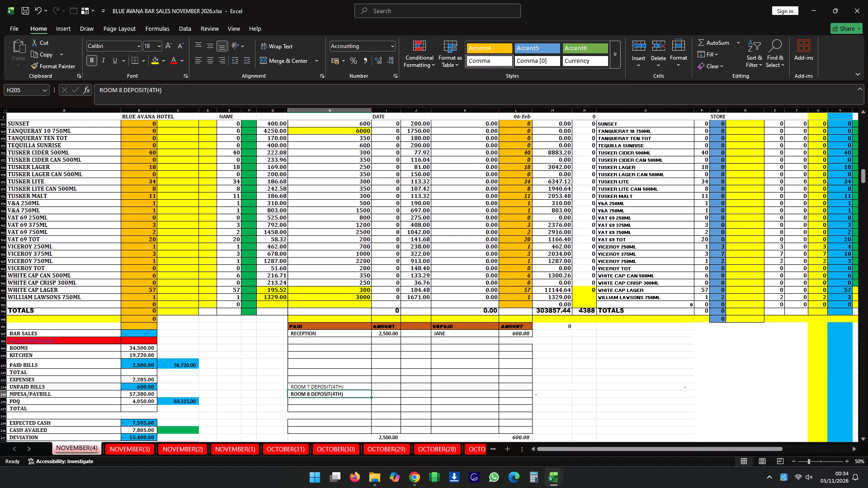
key(Delete)
key(Up)
key(Delete)
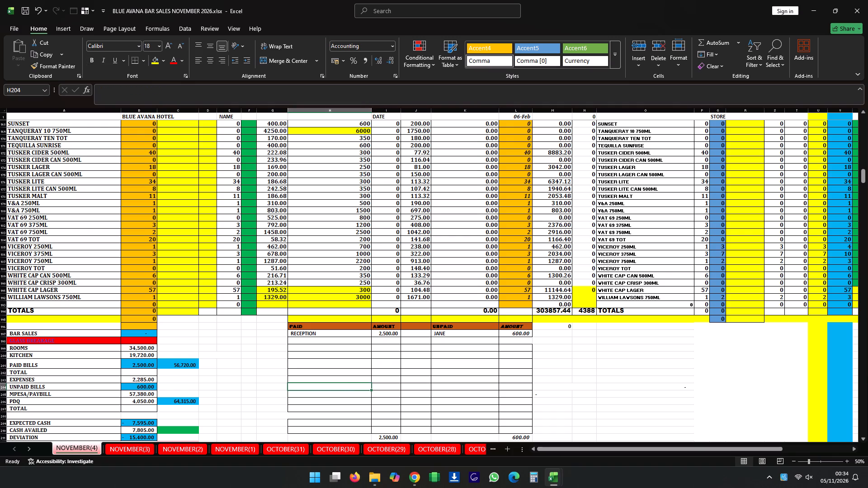
Go to the ROOMS and KITCHEN amounts in the daily summary below the stock list.
click(164, 396)
scroll(170, 418, down, 5)
scroll(167, 399, up, 2)
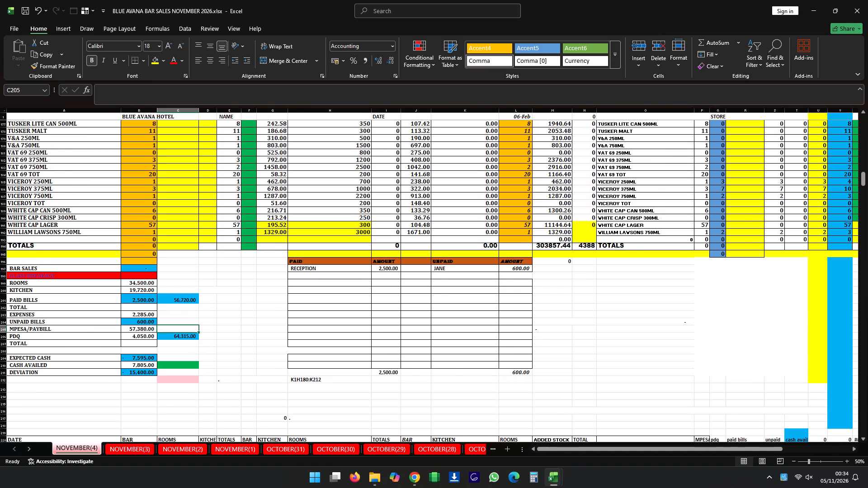
click(123, 284)
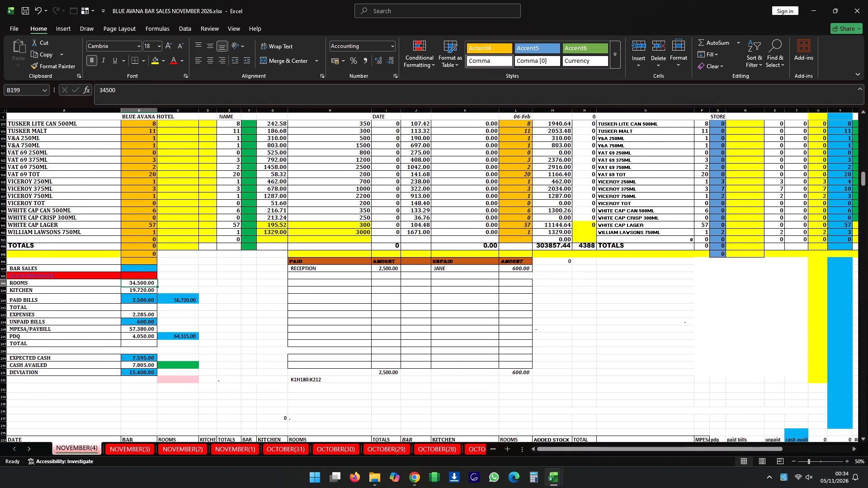
click(131, 291)
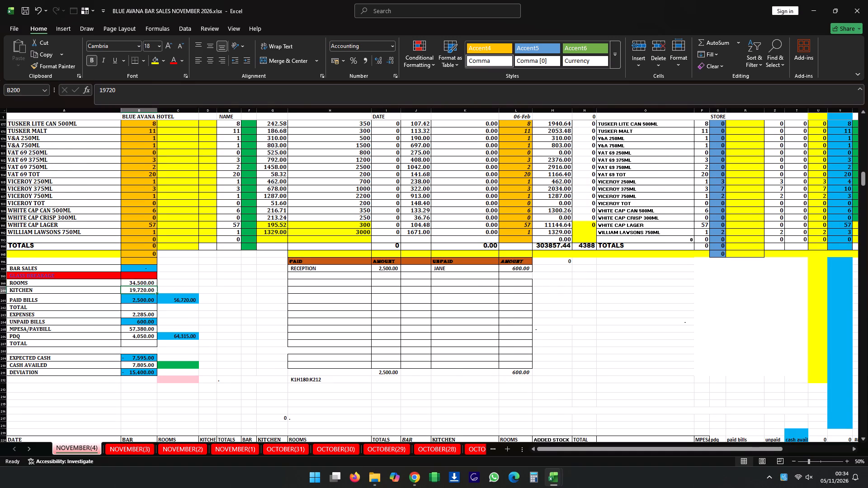
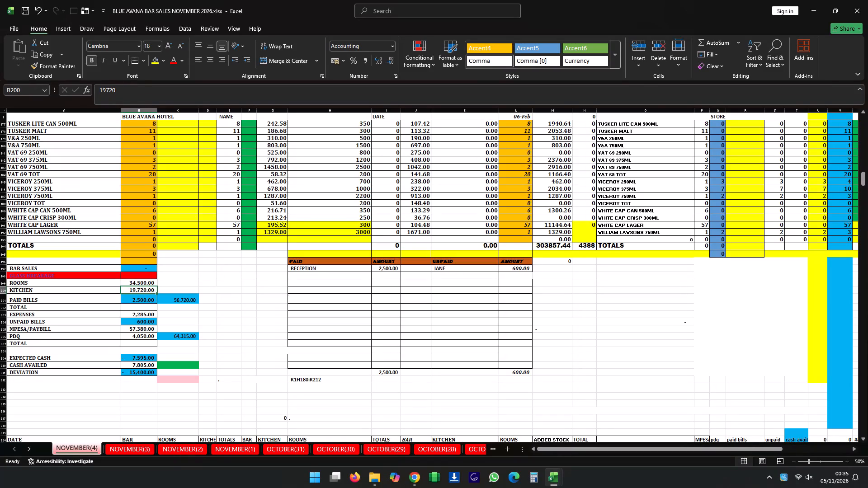
Look up the NOVEMBER(4) sales total at the bottom of the item list in the KITCHEN SALES workbook.
click(132, 281)
drag(203, 275, 192, 373)
click(190, 363)
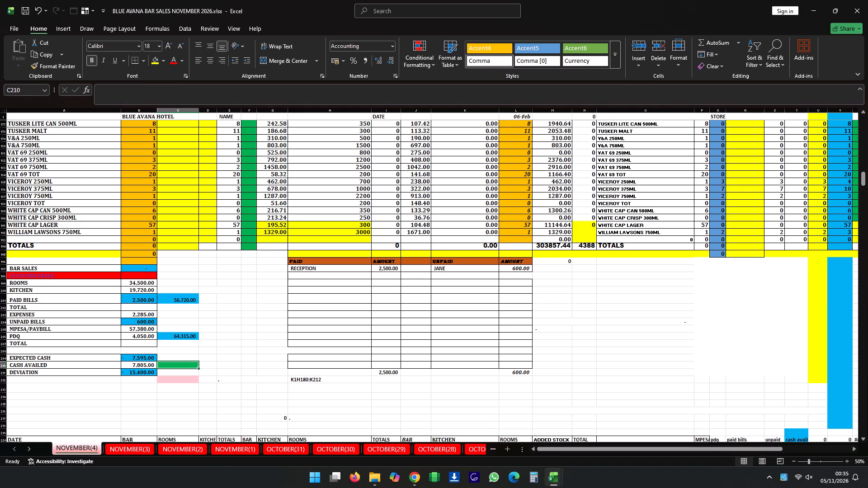
click(139, 290)
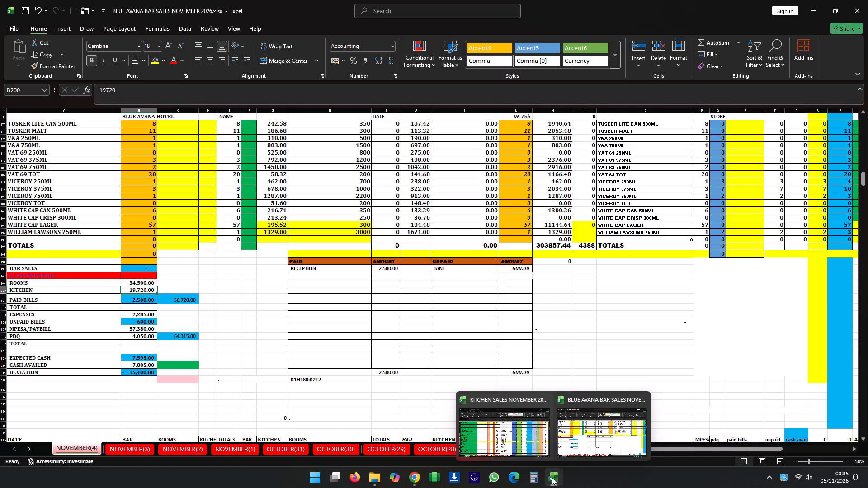
click(530, 446)
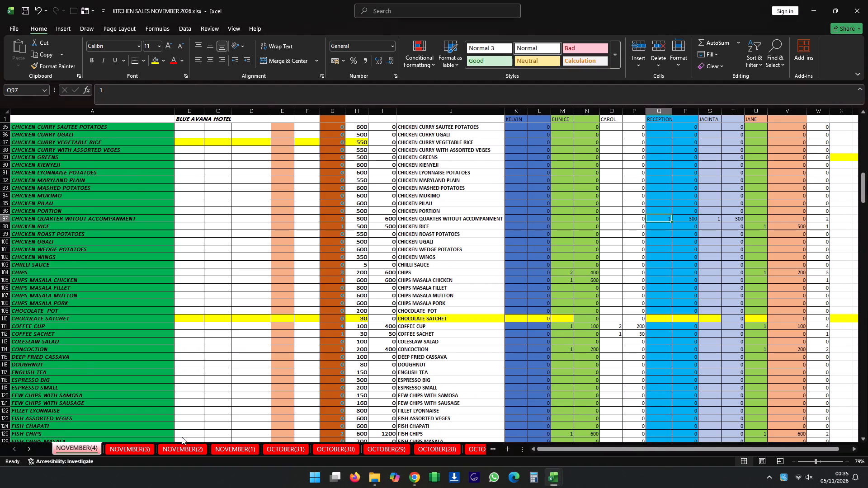
scroll(182, 450, down, 5)
scroll(225, 280, down, 7)
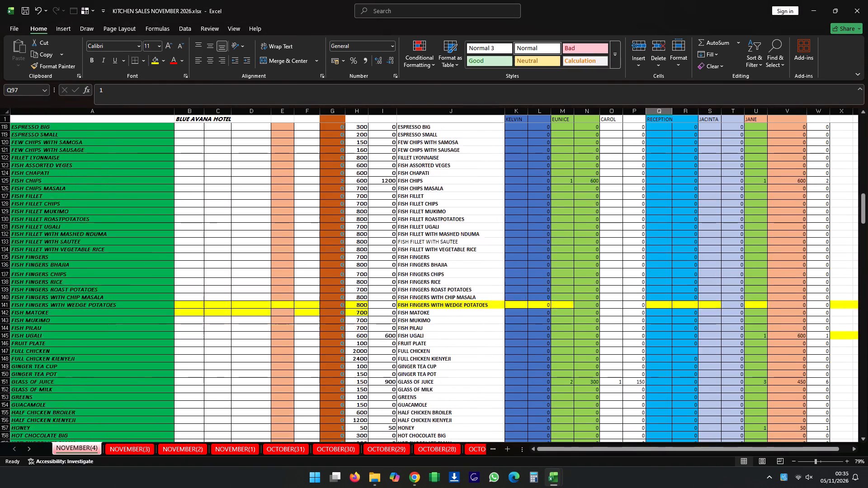
scroll(223, 293, down, 16)
scroll(207, 260, down, 14)
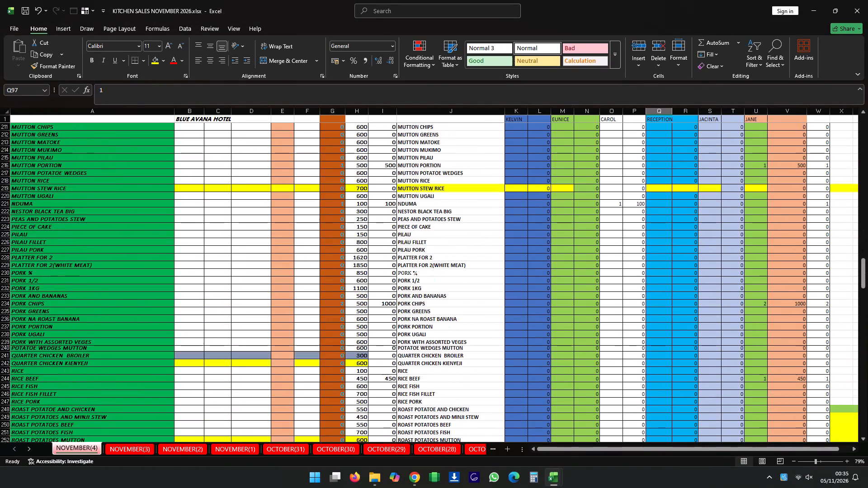
scroll(214, 282, down, 5)
scroll(215, 283, down, 19)
scroll(215, 284, down, 5)
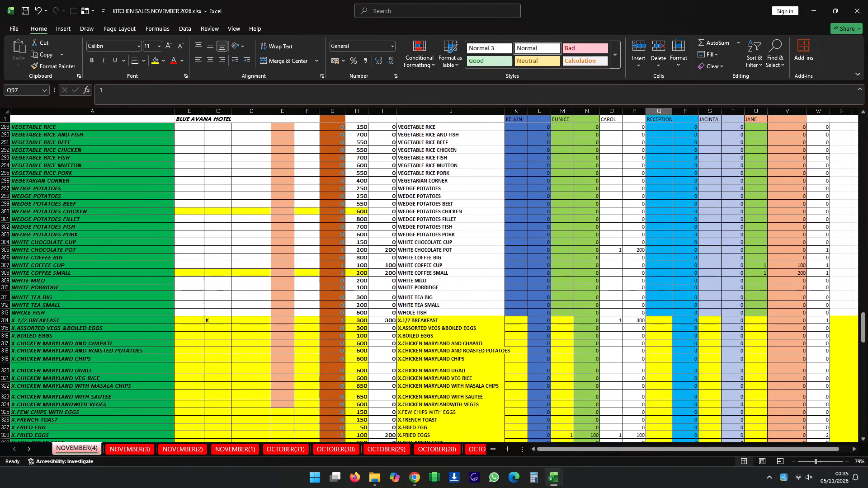
scroll(215, 284, down, 5)
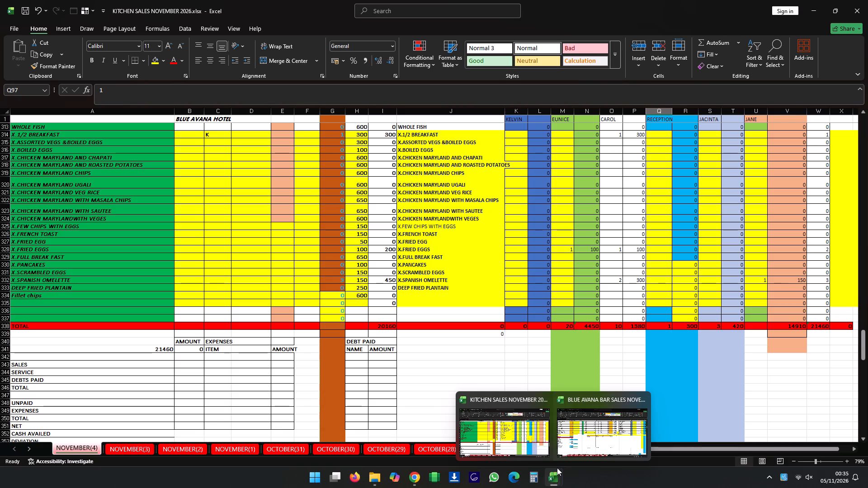
Switch back to the bar sales workbook and set the KITCHEN amount in the daily summary to 21460.
click(568, 428)
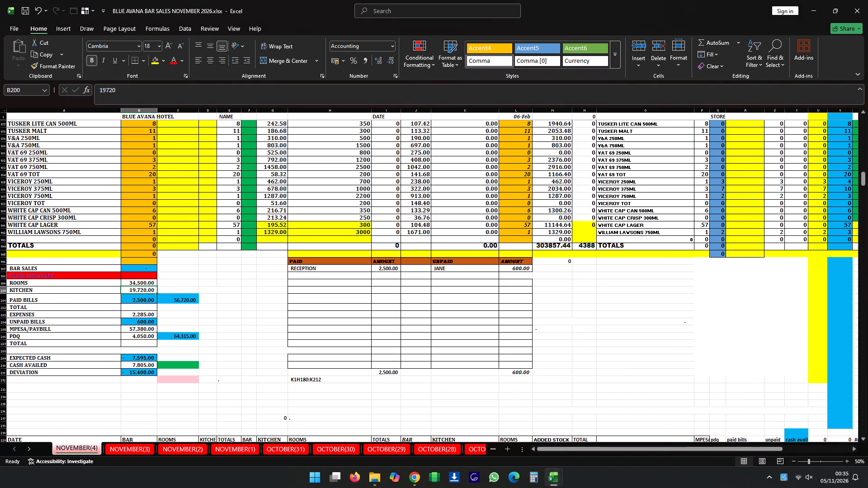
text(21)
key(4)
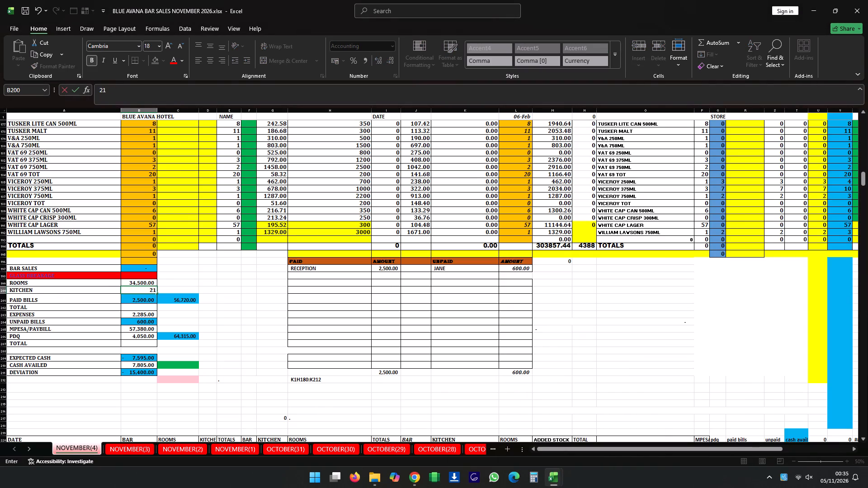
key(6)
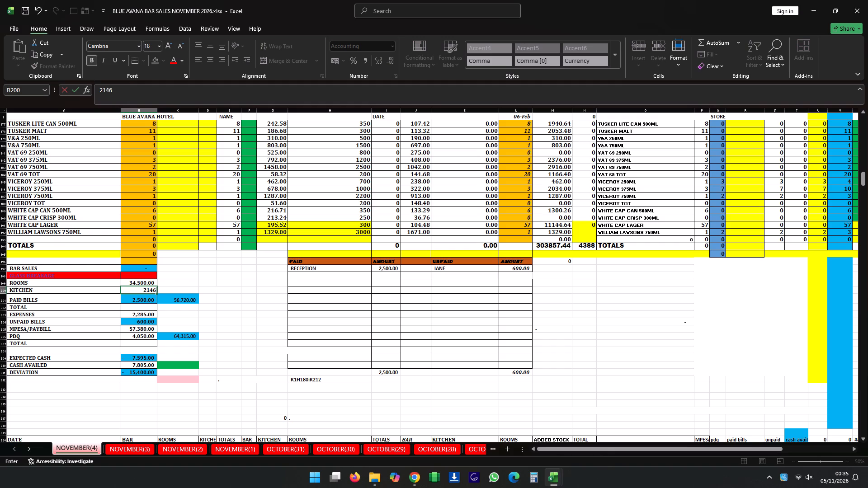
key(0)
key(Down)
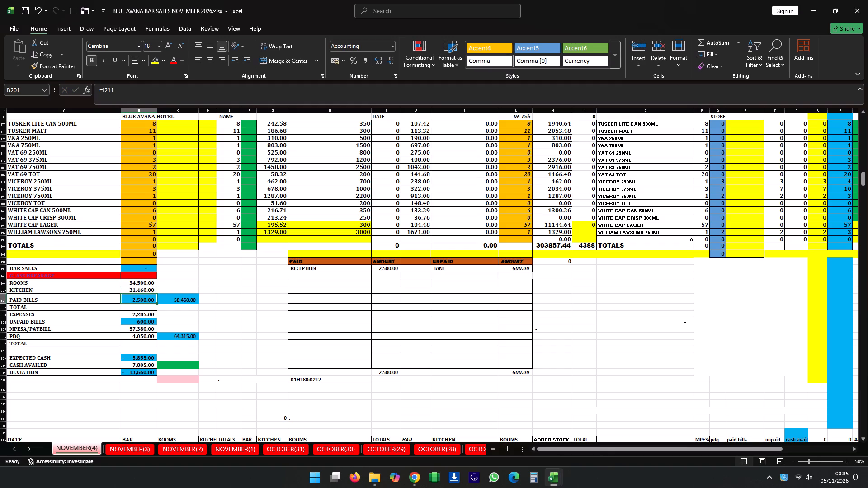
Enter EUNICE with an amount of 300 in the second row of the PAID bills list.
click(316, 309)
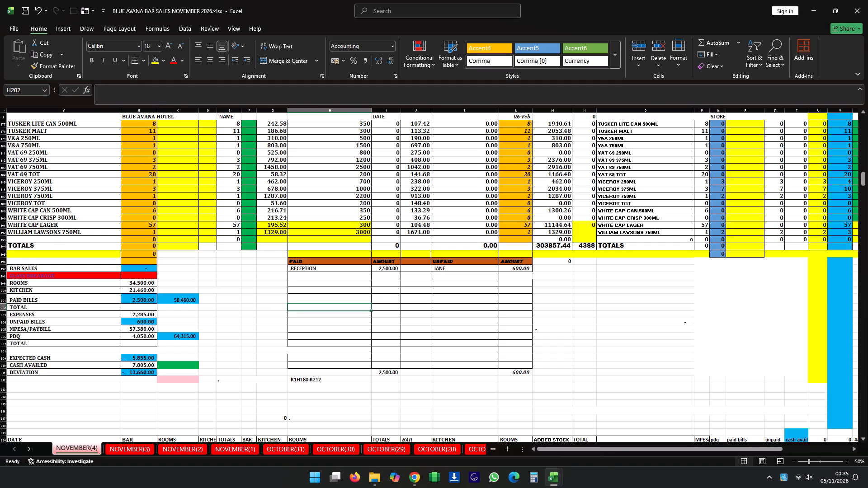
click(387, 277)
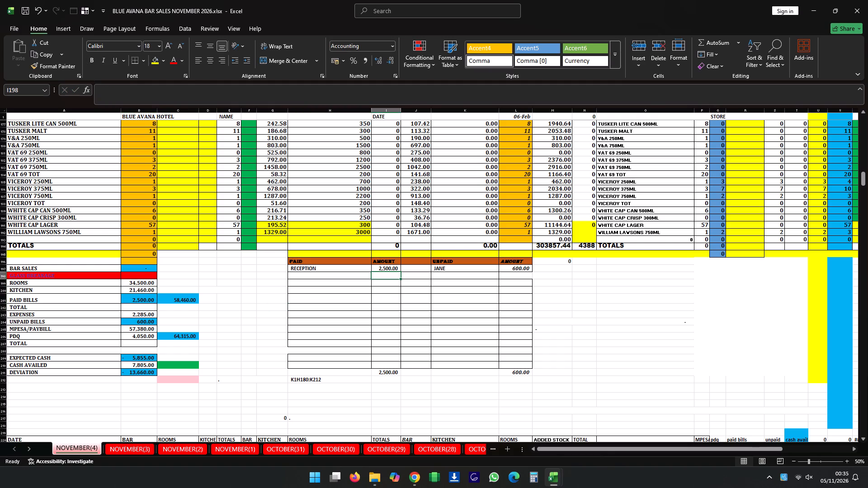
key(3)
text(00)
key(Left)
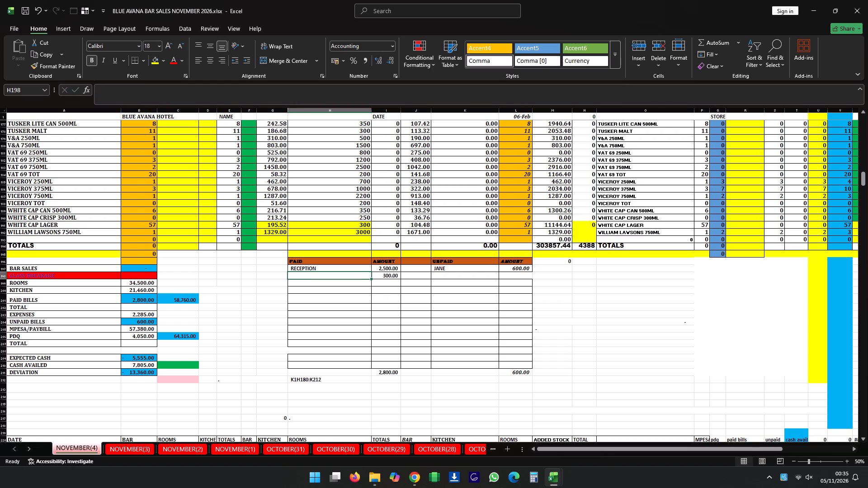
key(e)
text(UN)
text(ICE)
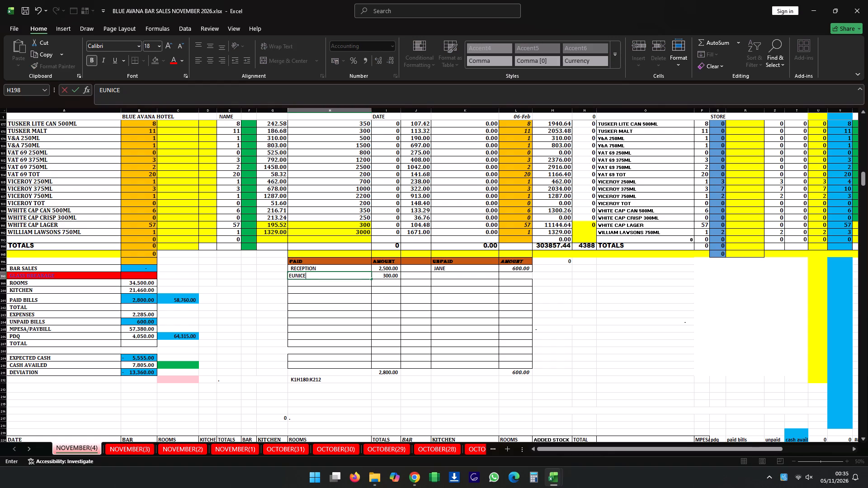
click(419, 328)
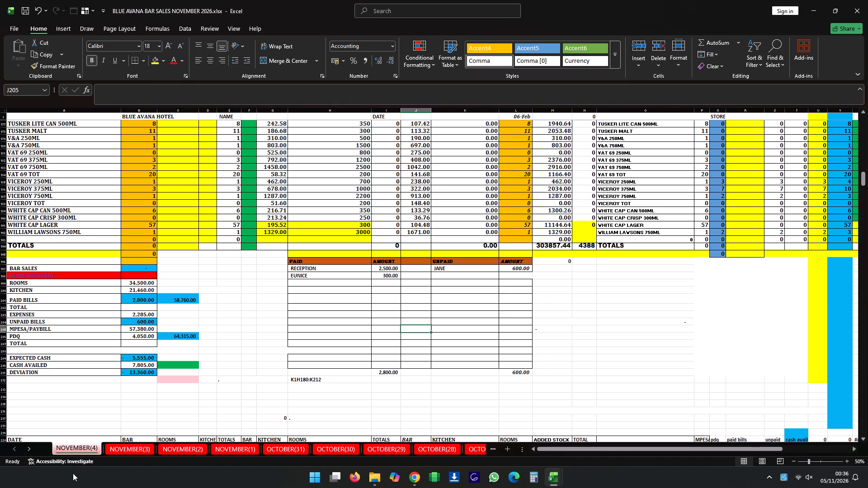
Enter 2 in the SALES column for BALOZI LAGER.
click(203, 314)
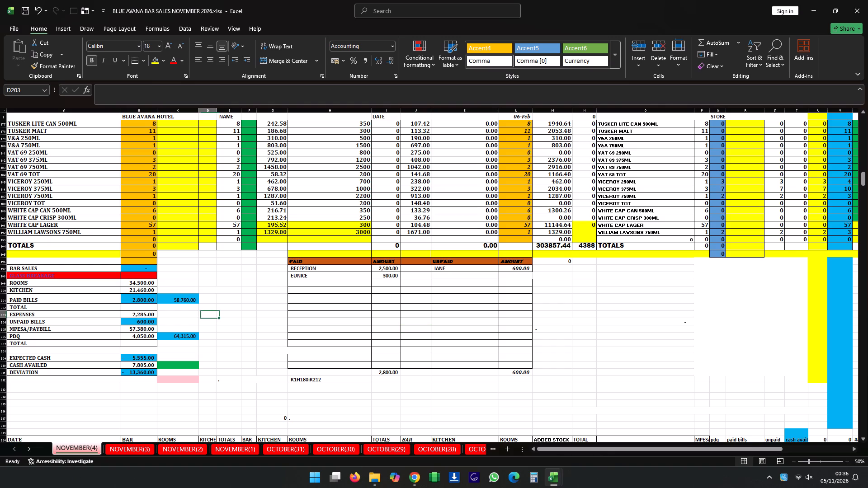
click(146, 283)
scroll(352, 297, up, 12)
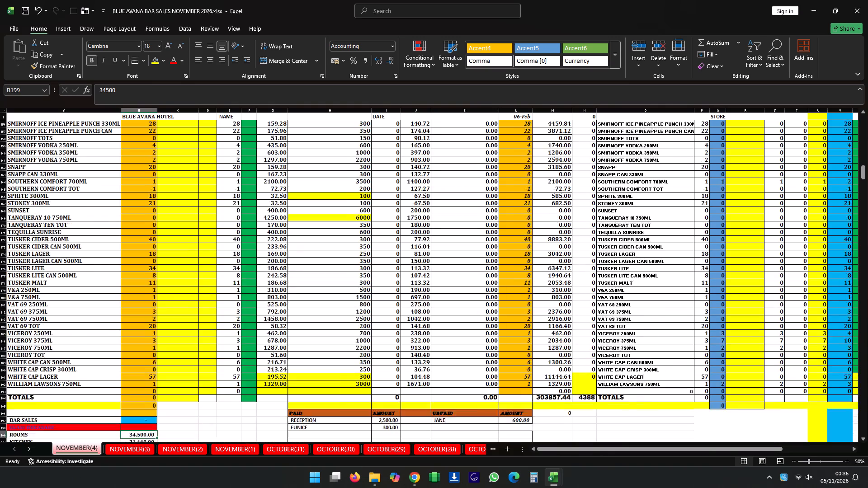
scroll(352, 297, up, 20)
scroll(352, 297, up, 20)
scroll(352, 297, up, 5)
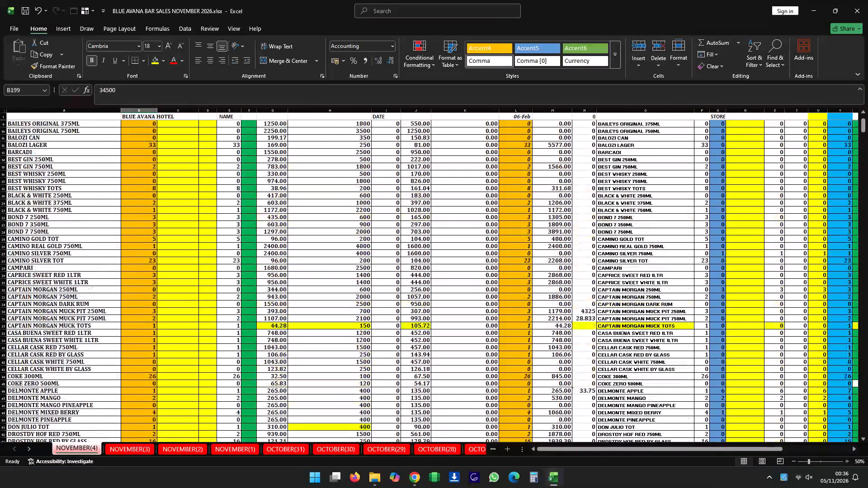
scroll(351, 297, up, 10)
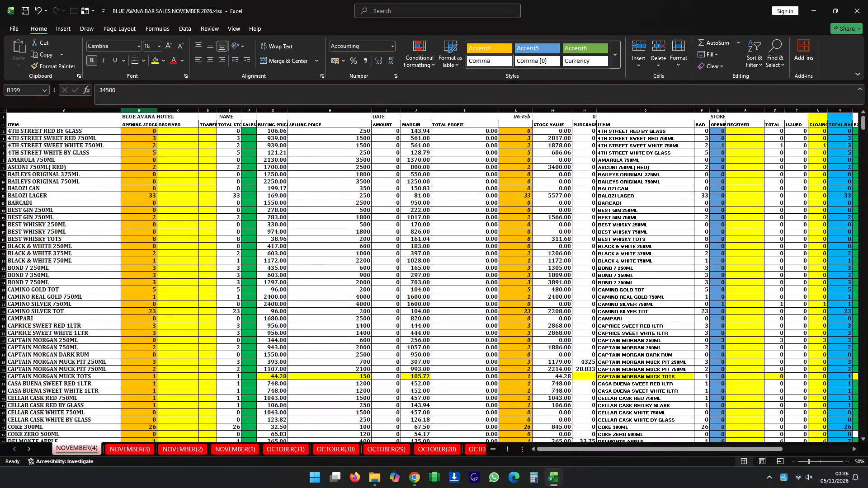
click(248, 131)
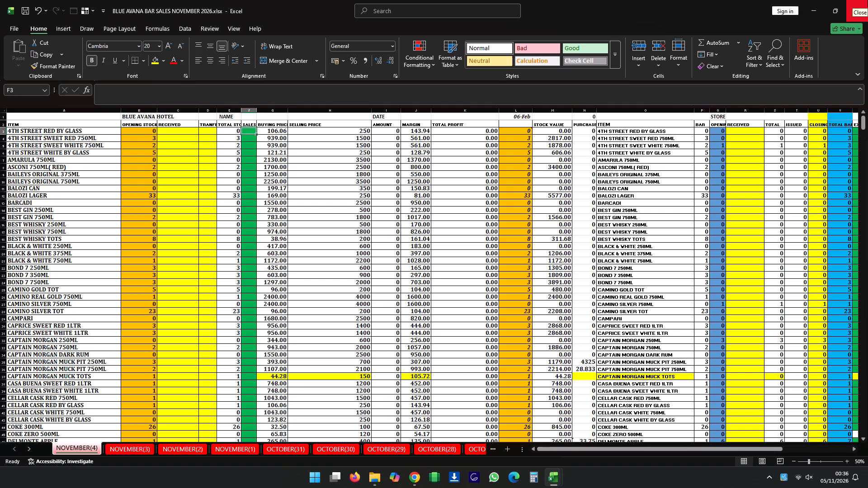
key(Down)
key(Down)
key(Down)
key(Down)
key(Down)
key(Down)
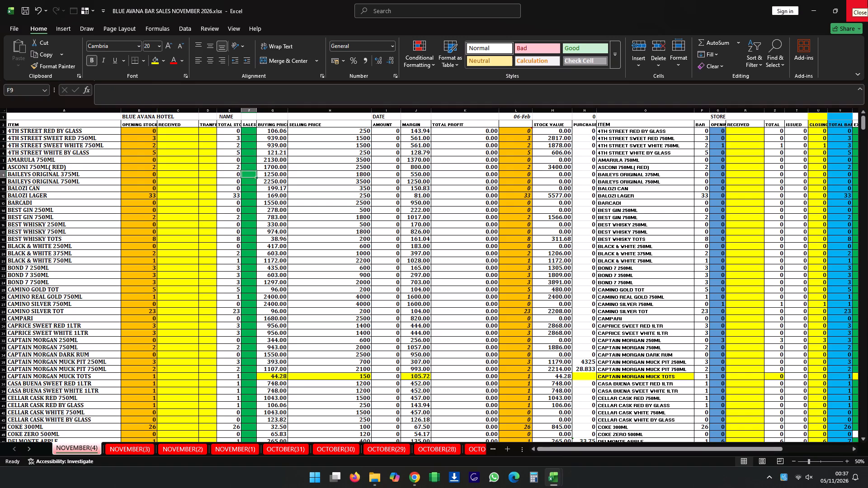
key(Down)
key(Down)
key(Down)
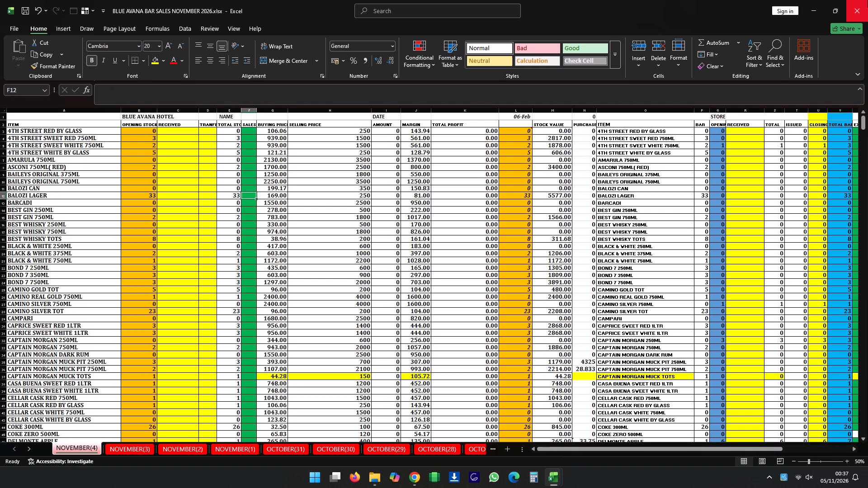
key(2)
key(Down)
key(Up)
Enter 2 in the SALES column for COKE 300ML.
key(Down)
key(Down)
key(Down)
key(Down)
key(Down)
key(Down)
key(Down)
key(Down)
key(Down)
key(Down)
key(Down)
key(Down)
key(Down)
key(Down)
key(Down)
key(Down)
key(Down)
key(Down)
key(Down)
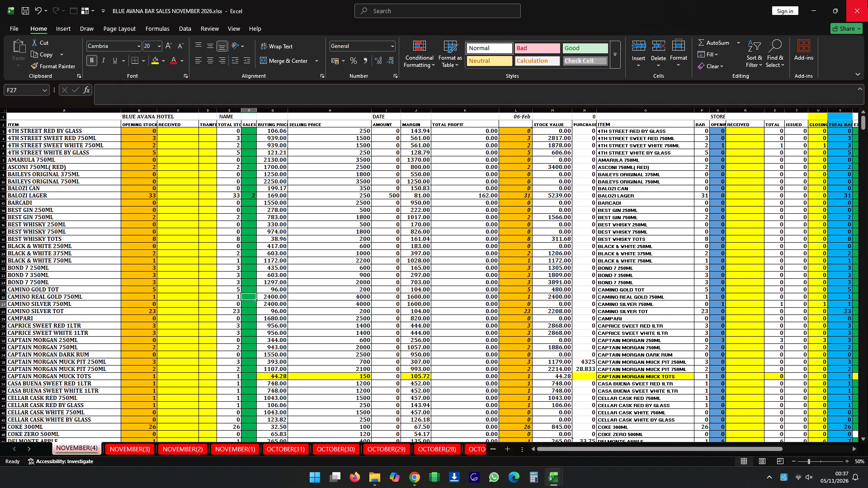
key(Down)
key(Down)
key(Down)
key(Down)
key(Down)
key(Down)
key(Down)
key(Down)
key(Down)
key(Down)
key(Down)
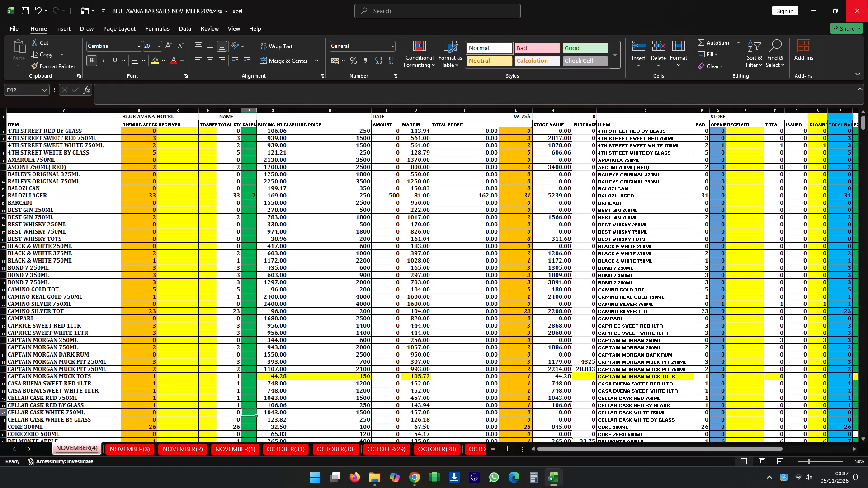
key(Down)
key(Down)
key(2)
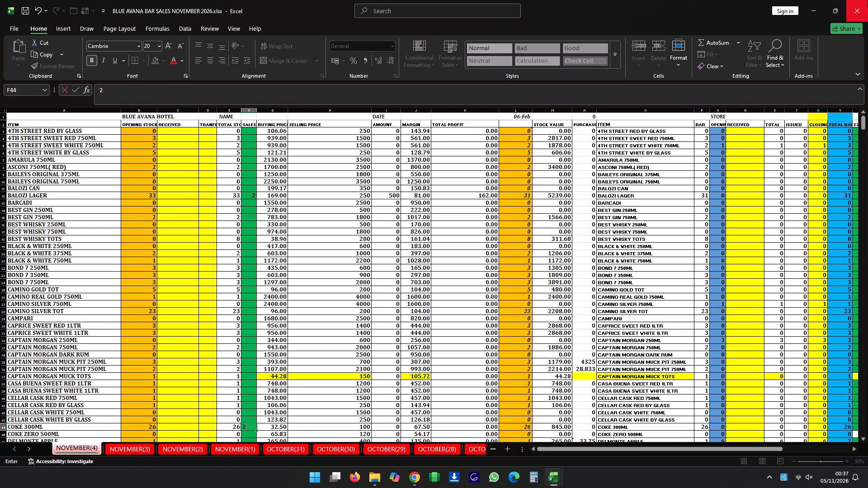
key(Down)
key(Up)
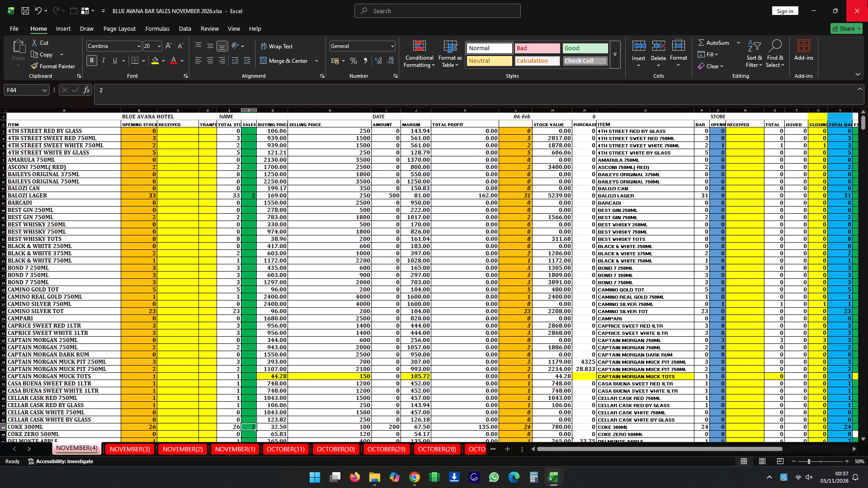
Enter 1 in the SALES column for DELMONTE MANGO.
key(Down)
key(Down)
key(Down)
key(Down)
key(Down)
key(Down)
key(Down)
key(Down)
key(Down)
key(Down)
key(Down)
key(Down)
key(Down)
key(Down)
key(Up)
key(Up)
key(Up)
key(Up)
key(Up)
key(Up)
key(Up)
key(Up)
key(Up)
key(Up)
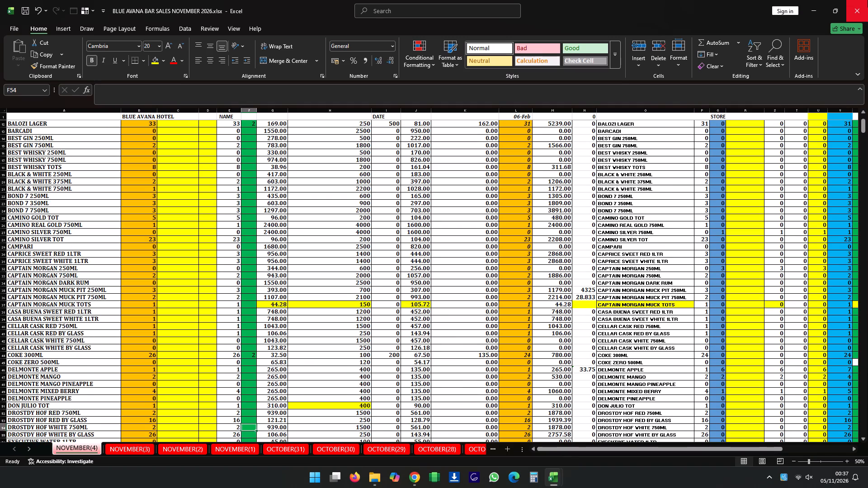
key(Down)
key(Down)
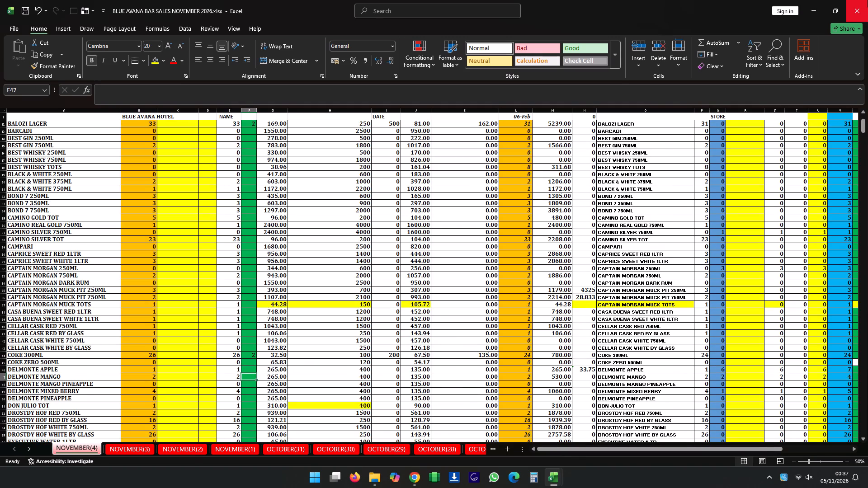
key(1)
key(Down)
key(Up)
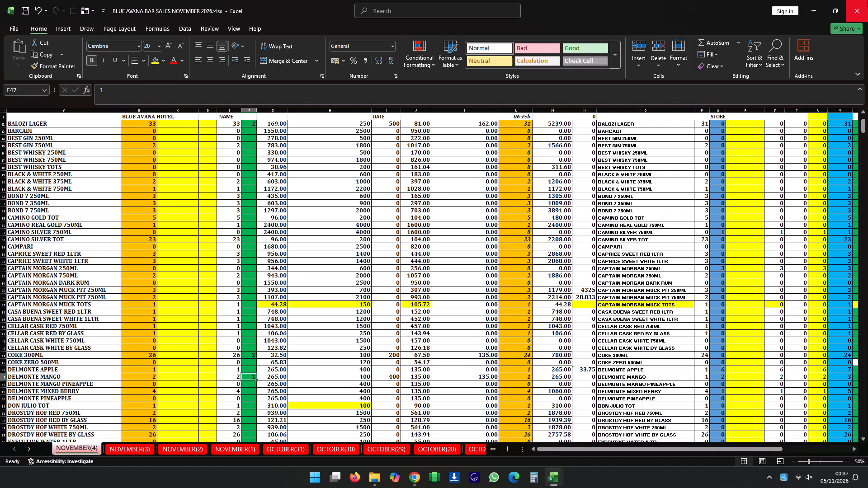
Enter 7 in the SALES column for EXECUTIVE WATER 1LTR.
key(Down)
key(Down)
key(Down)
key(Down)
key(Down)
key(Down)
key(Down)
key(Down)
key(Down)
key(Down)
key(Down)
key(Down)
key(Down)
key(Down)
key(Down)
key(Down)
key(Down)
key(Down)
key(Down)
key(Down)
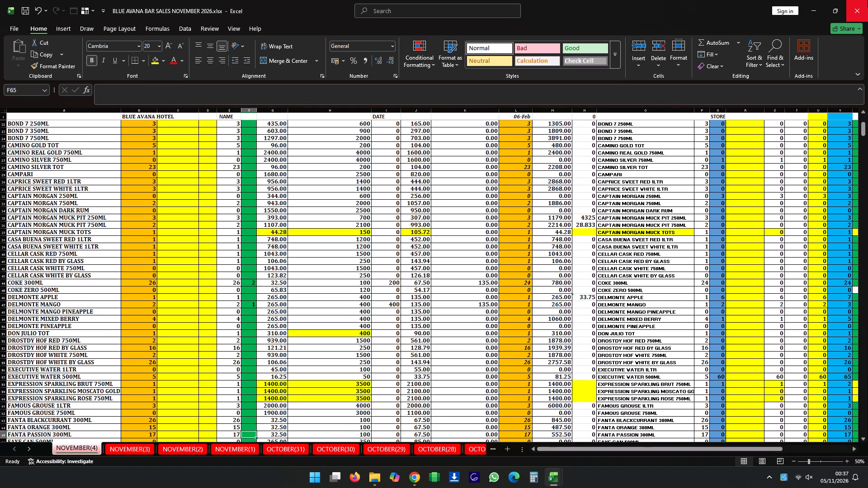
key(Down)
key(Down)
key(Down)
key(Down)
key(Down)
key(Down)
key(Down)
key(Down)
key(Down)
key(Down)
key(Down)
key(Down)
key(Down)
key(Down)
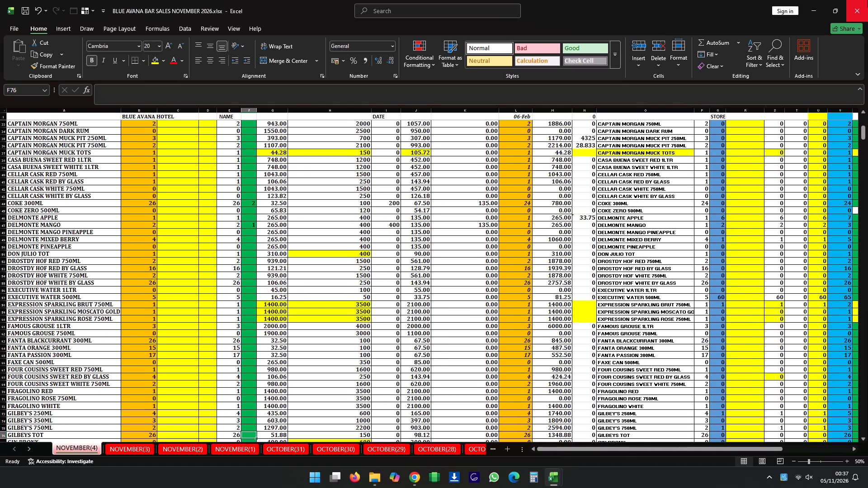
key(Down)
key(Down)
key(Down)
key(Down)
key(Down)
key(Down)
key(Down)
key(Down)
key(Down)
key(Down)
key(Down)
key(Down)
key(Down)
key(Down)
key(Down)
key(Down)
key(Down)
key(Down)
key(Down)
key(Down)
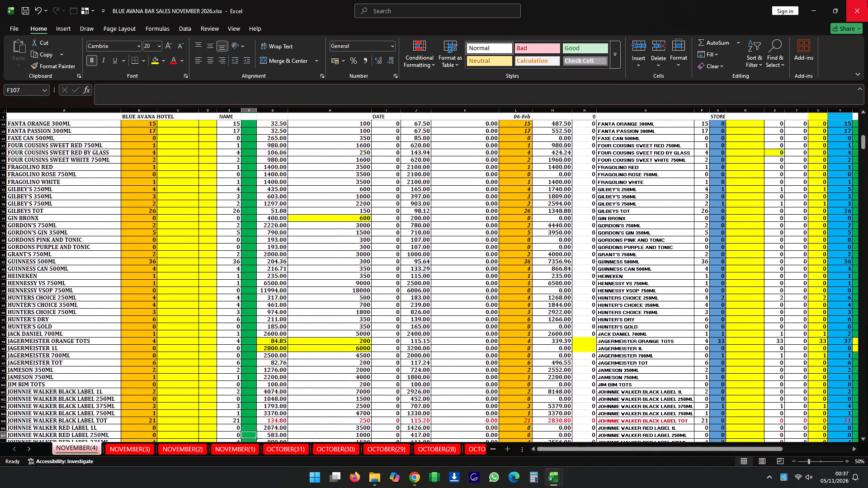
key(Down)
key(Down)
key(Down)
key(Down)
key(Down)
key(Down)
key(Down)
key(Down)
key(Down)
key(Down)
key(Down)
key(Down)
key(Down)
key(Down)
key(Down)
key(Down)
key(Down)
key(Down)
key(Down)
key(Down)
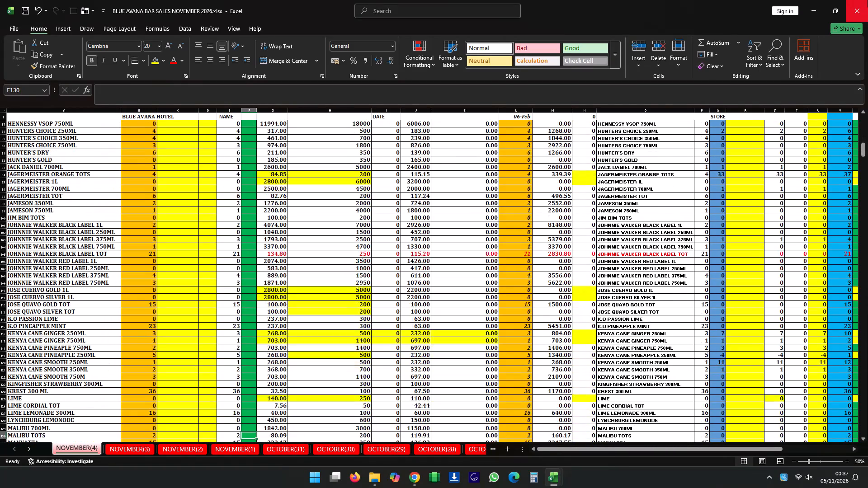
key(Up)
key(Up)
key(Up)
key(Up)
key(Up)
key(Up)
key(Up)
key(Up)
key(Up)
key(Up)
key(Up)
key(Up)
key(Up)
key(Up)
key(Up)
key(Up)
key(Up)
key(Up)
key(Up)
key(Up)
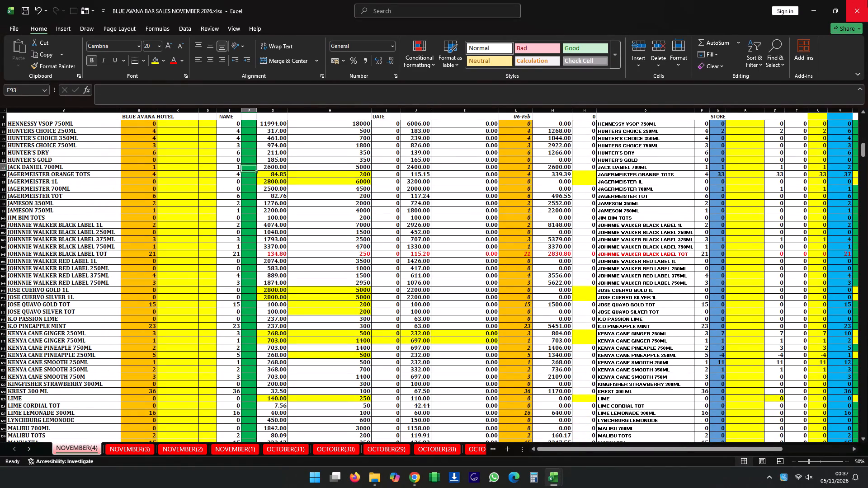
key(Up)
key(Up)
key(Up)
key(Up)
key(Up)
key(Up)
key(Up)
key(Up)
key(Up)
key(Up)
key(Up)
key(Up)
key(Up)
key(Up)
key(Up)
key(Up)
key(Up)
key(Up)
key(Up)
key(Up)
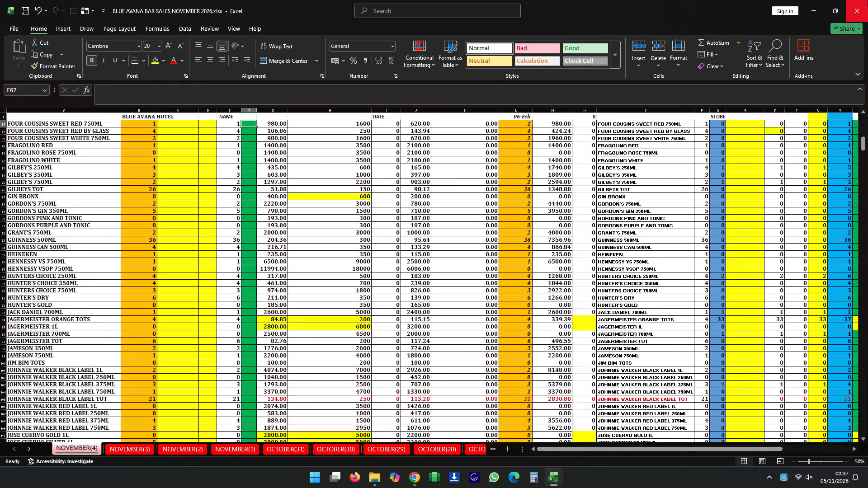
key(Down)
key(Down)
key(Down)
key(Down)
key(Down)
key(Down)
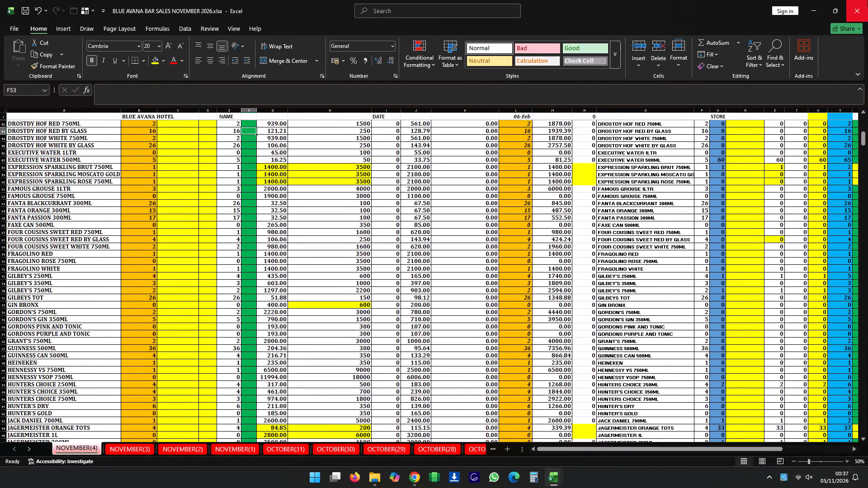
key(Up)
key(Up)
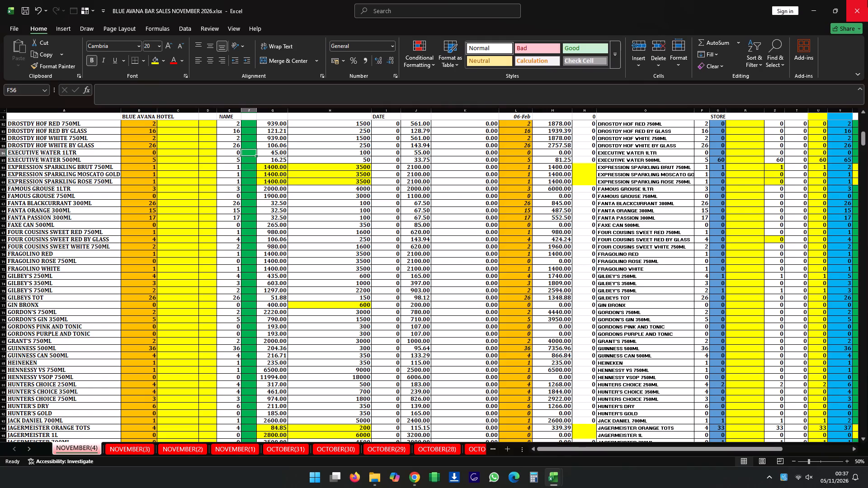
key(7)
key(Down)
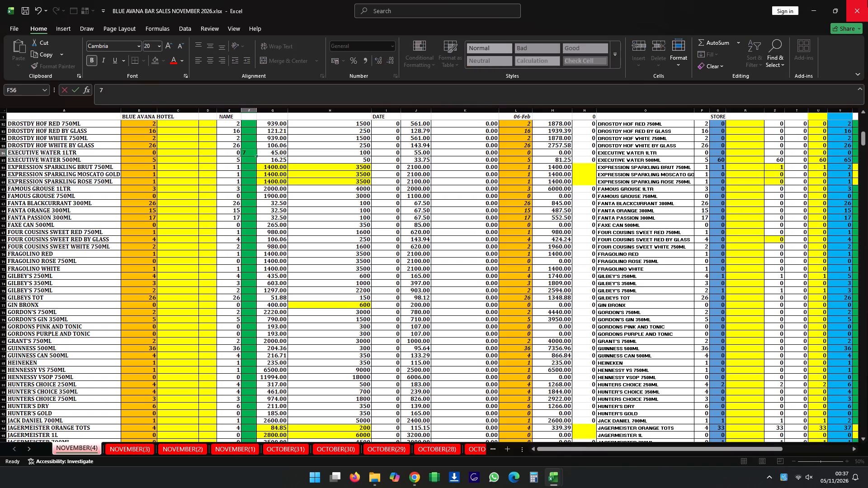
key(Up)
Enter 1 in the SALES column for EXECUTIVE WATER 500ML.
key(Down)
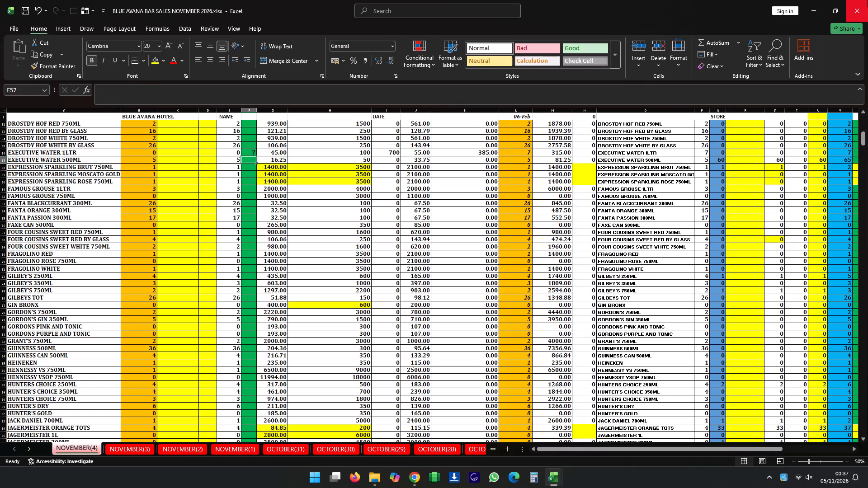
key(1)
key(Down)
key(Up)
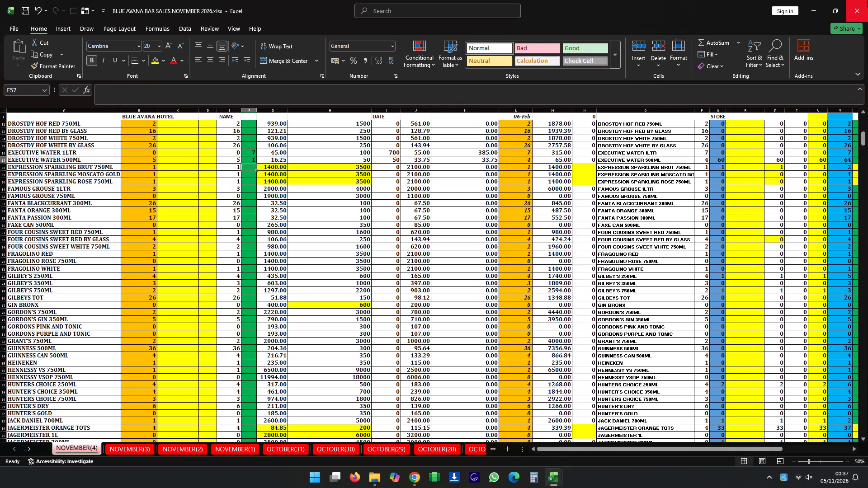
Enter 1 in the SALES column for FANTA ORANGE 300ML.
key(Down)
key(Down)
key(Down)
key(Down)
key(Down)
key(Down)
key(Down)
key(Down)
key(Down)
key(Down)
key(Down)
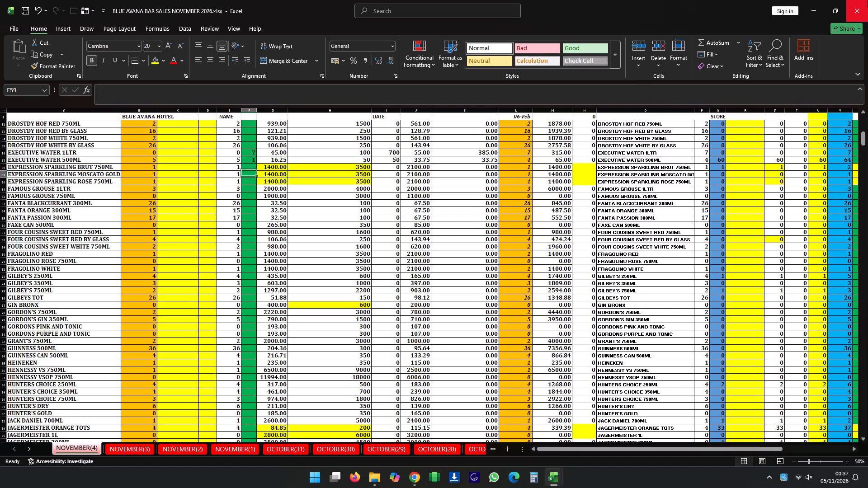
key(Up)
key(Up)
key(Up)
key(Up)
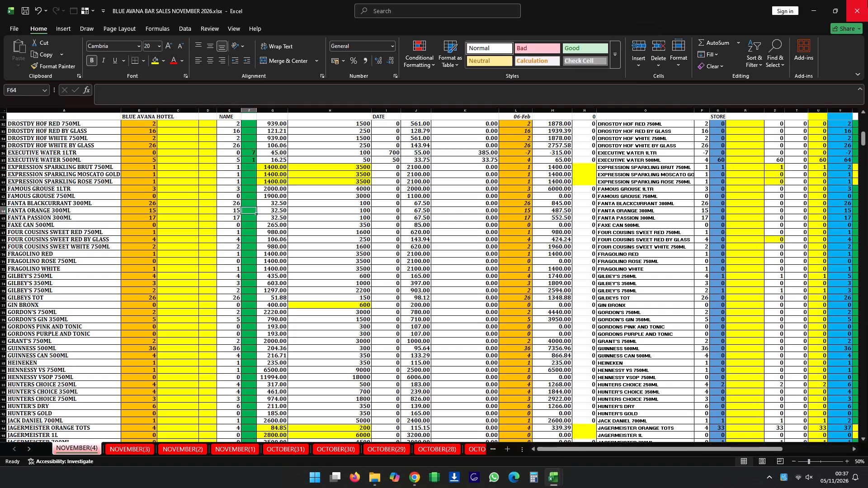
key(1)
key(Down)
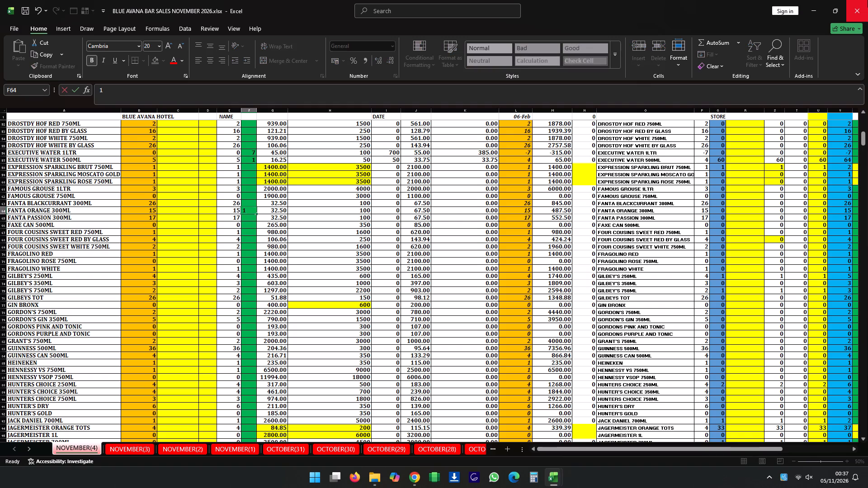
key(Up)
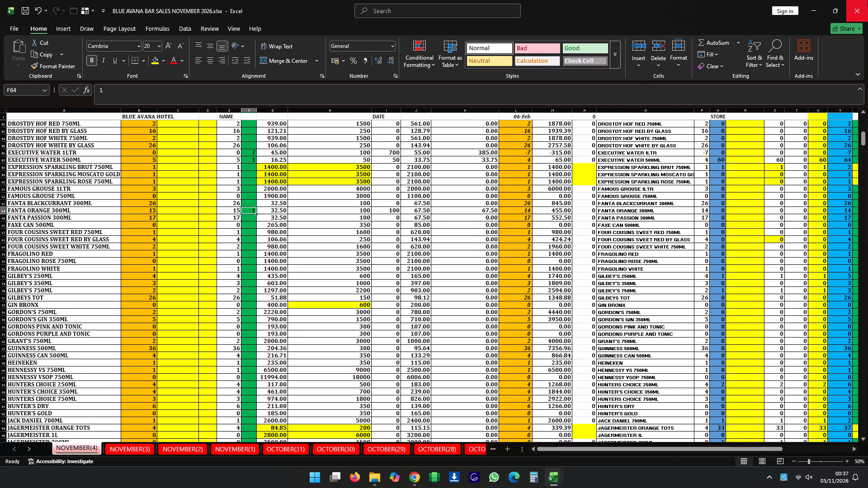
Enter 1 in the SALES column for FOUR COUSINS SWEET RED BY GLASS.
key(Down)
key(Down)
key(Down)
key(Down)
key(Down)
key(Down)
key(Down)
key(Down)
key(Down)
key(Down)
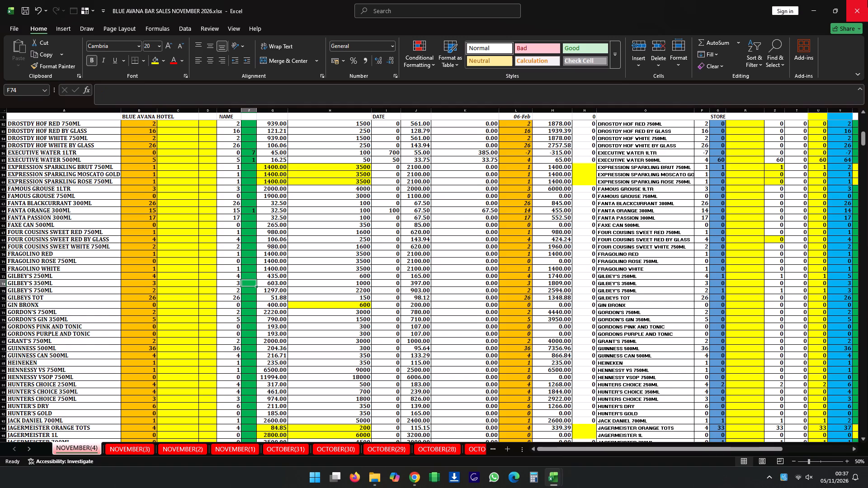
key(Up)
key(Up)
key(Up)
key(Up)
key(Up)
key(Up)
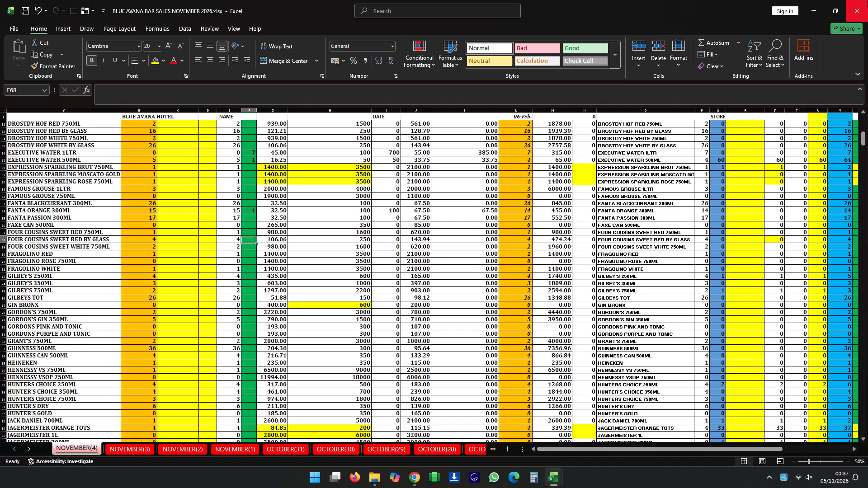
key(1)
key(Down)
key(Up)
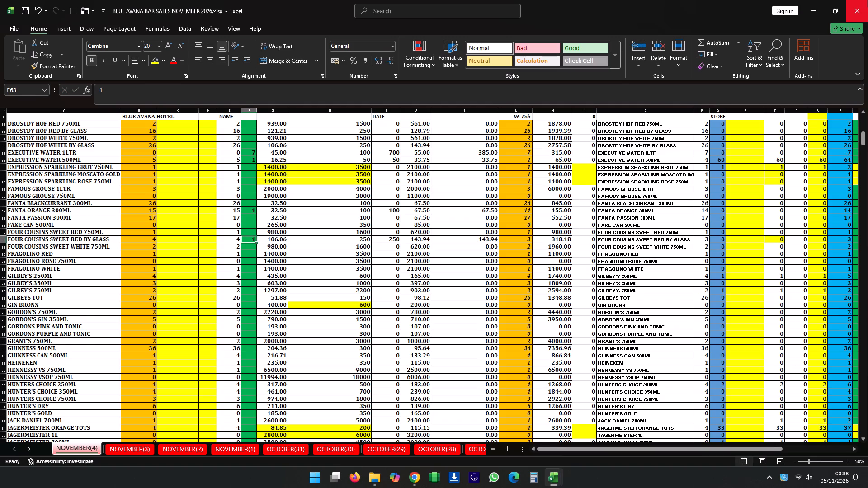
Enter 1 in the SALES column for GUINNESS 500ML.
key(Down)
key(Down)
key(Down)
key(Down)
key(Down)
key(Down)
key(Down)
key(Down)
key(Down)
key(Down)
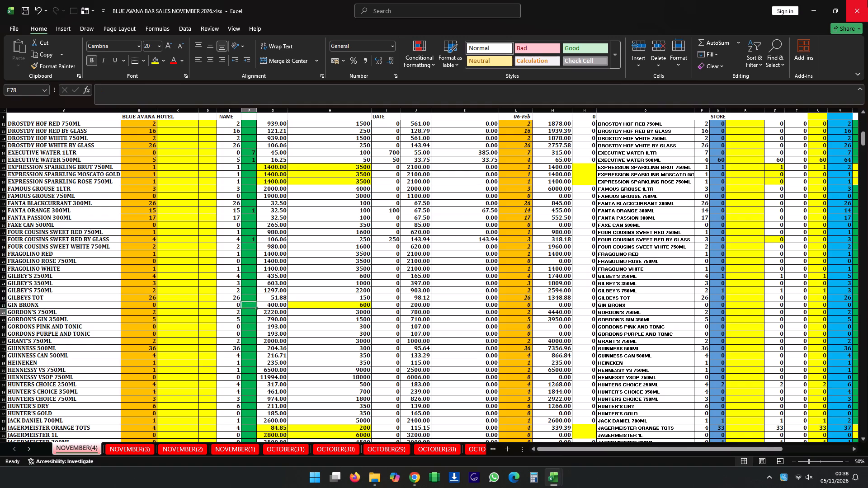
key(Down)
key(Down)
key(Down)
key(Down)
key(Down)
key(Down)
key(Down)
key(Down)
key(Down)
key(Up)
key(Up)
key(Up)
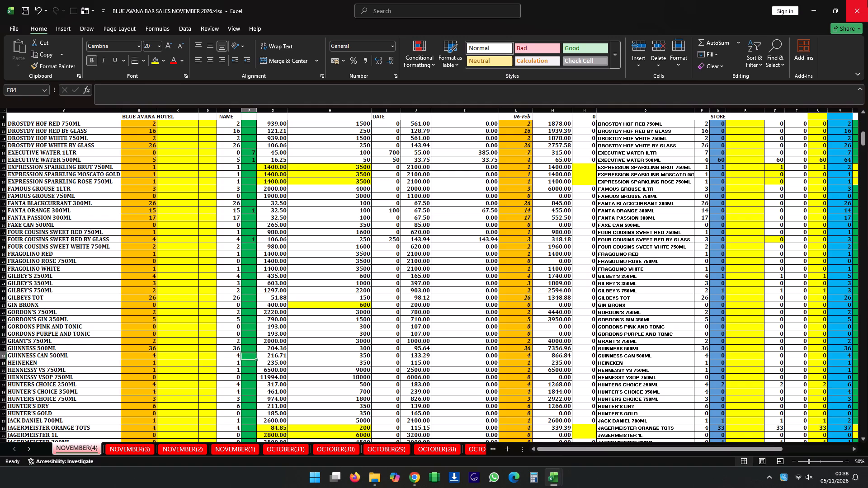
key(Up)
key(1)
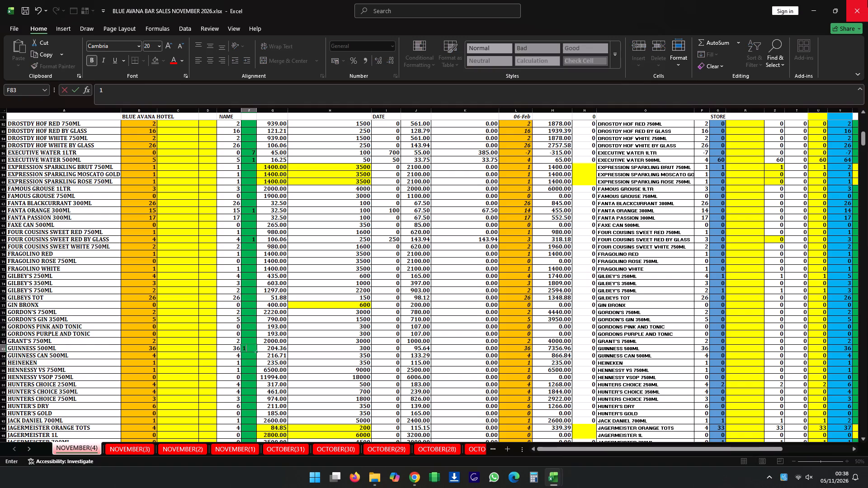
key(Down)
key(Up)
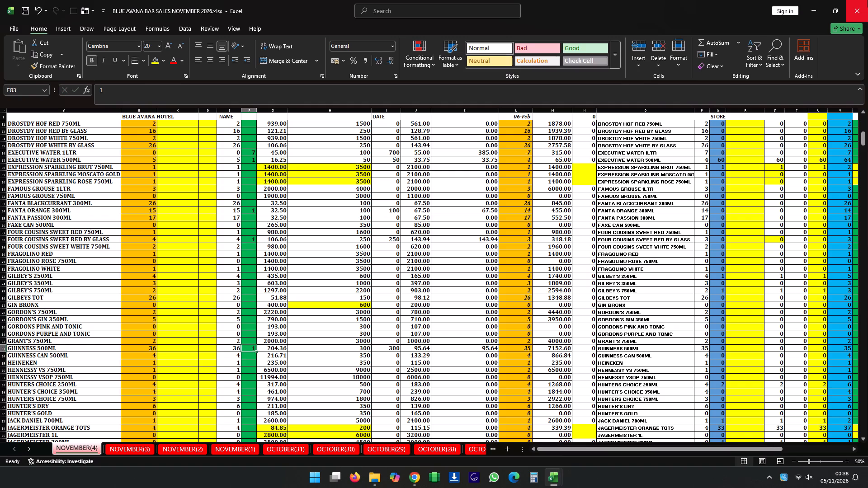
Enter 3 in the SALES column for MALIBU TOTS.
key(Down)
key(Down)
key(Down)
key(Down)
key(Down)
key(Down)
key(Down)
key(Down)
key(Down)
key(Down)
key(Down)
key(Down)
key(Down)
key(Down)
key(Down)
key(Down)
key(Down)
key(Down)
key(Down)
key(Down)
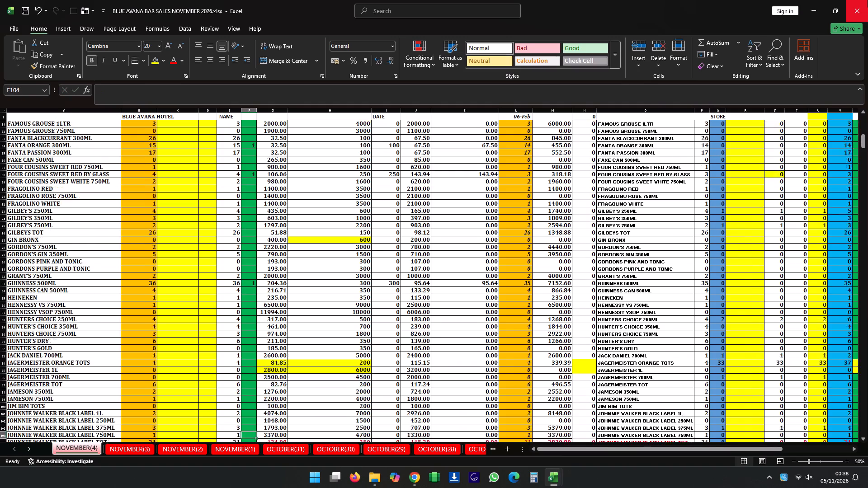
key(Up)
key(Up)
key(Up)
key(Up)
key(Up)
key(Up)
key(Up)
key(Up)
key(Up)
key(Up)
key(Up)
key(Up)
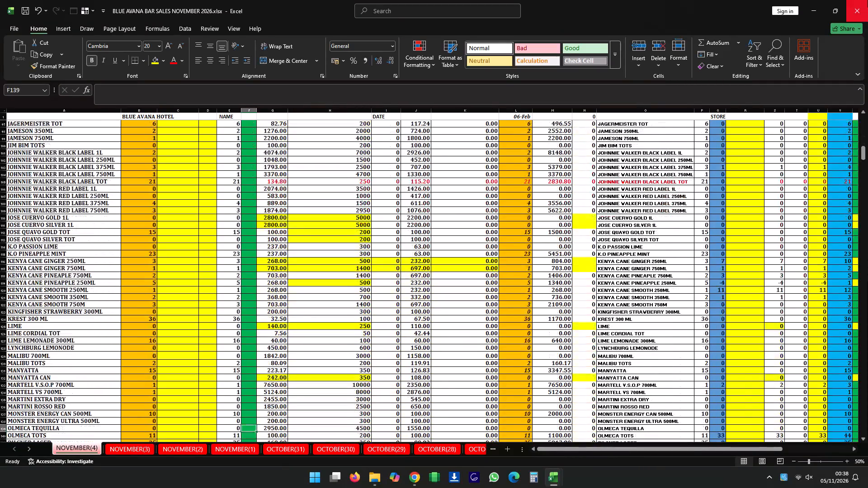
key(Down)
key(Down)
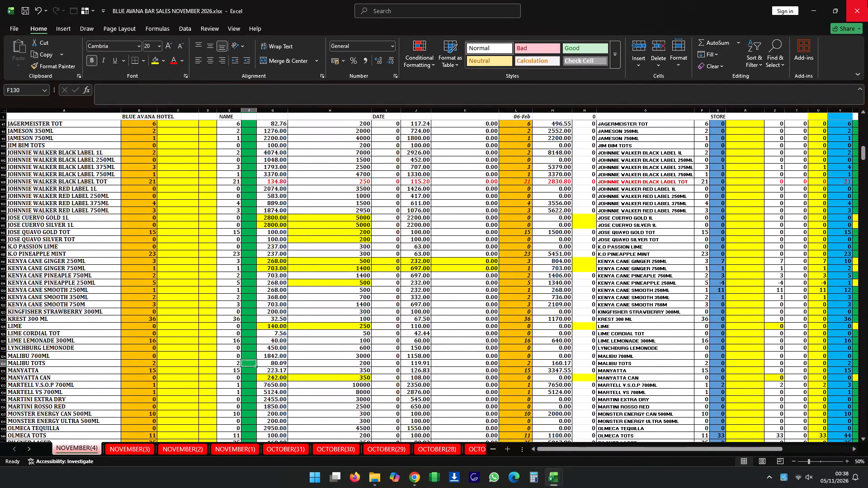
key(3)
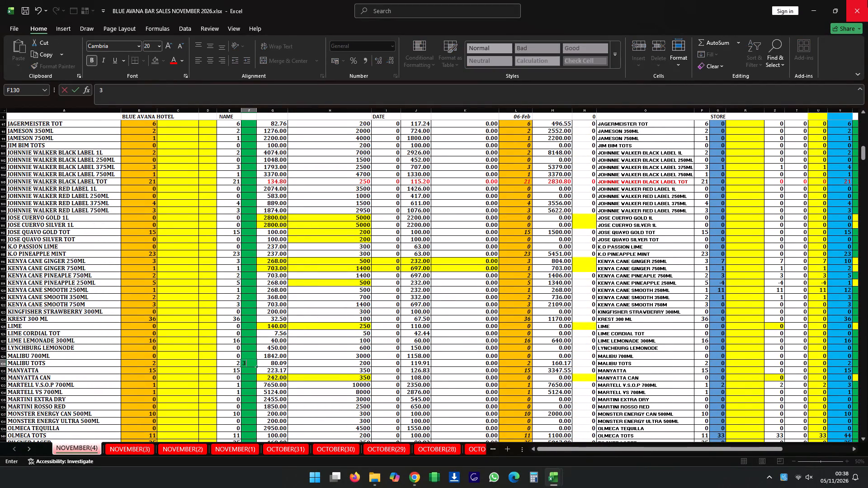
key(Down)
key(Up)
Enter 1 in the SALES column for PILSNER LAGER.
key(Down)
key(Down)
key(Down)
key(Down)
key(Down)
key(Down)
key(Down)
key(Down)
key(Down)
key(Down)
key(Down)
key(Down)
key(Down)
key(Down)
key(Down)
key(Down)
key(Down)
key(Down)
key(Down)
key(Down)
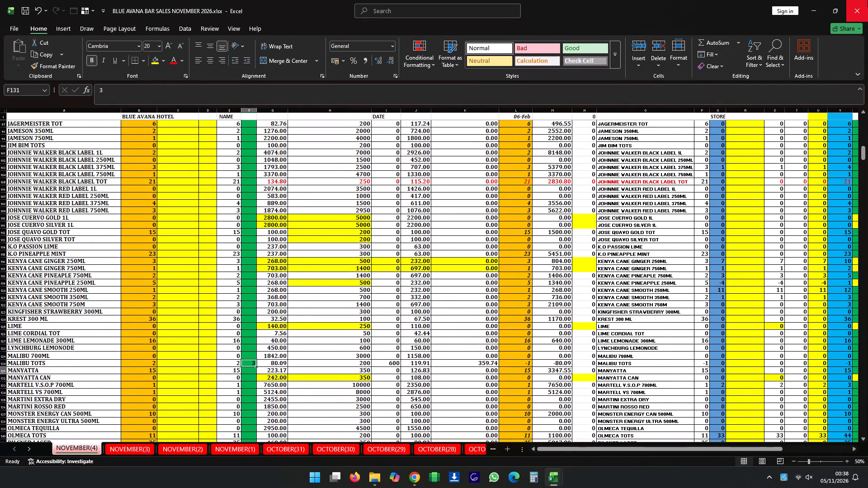
key(Up)
key(Up)
key(Up)
key(Up)
key(Up)
key(Up)
key(Up)
key(Up)
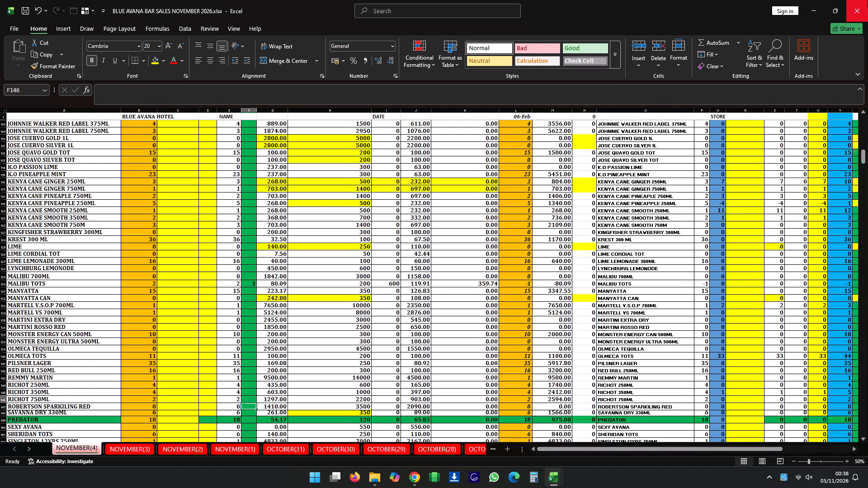
key(Up)
key(Up)
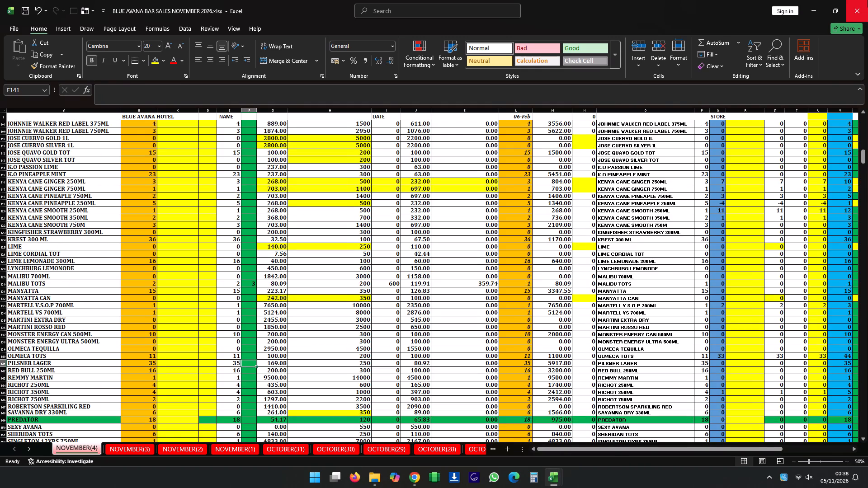
key(1)
key(Down)
key(Up)
Enter 2 in the SALES column for STONEY 300ML.
key(Down)
key(Down)
key(Down)
key(Down)
key(Down)
key(Down)
key(Down)
key(Down)
key(Down)
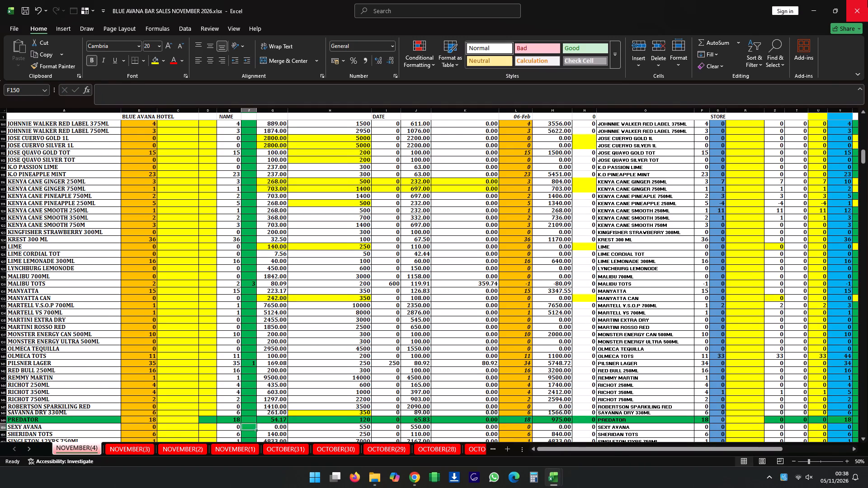
key(Down)
key(Down)
key(Down)
key(Down)
key(Down)
key(Down)
key(Down)
key(Down)
key(Down)
key(Down)
key(Down)
key(Down)
key(Down)
key(Down)
key(Down)
key(Down)
key(Down)
key(Down)
key(Down)
key(Down)
key(Down)
key(Down)
key(Down)
key(Down)
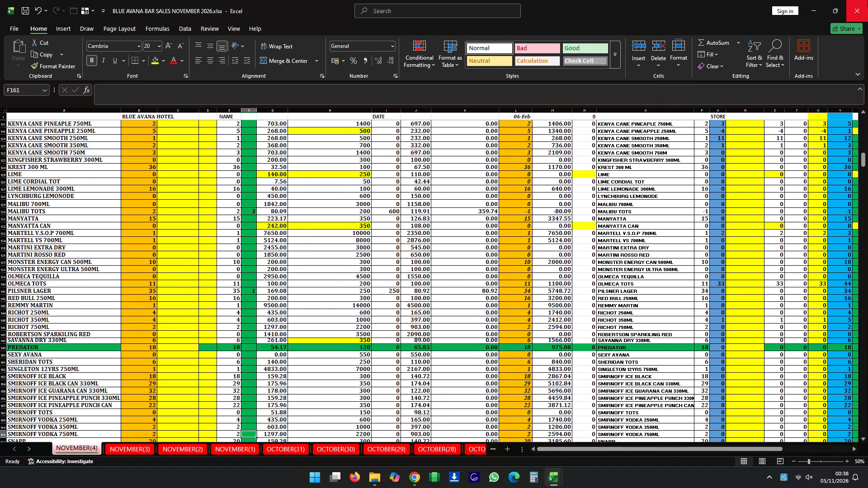
key(Up)
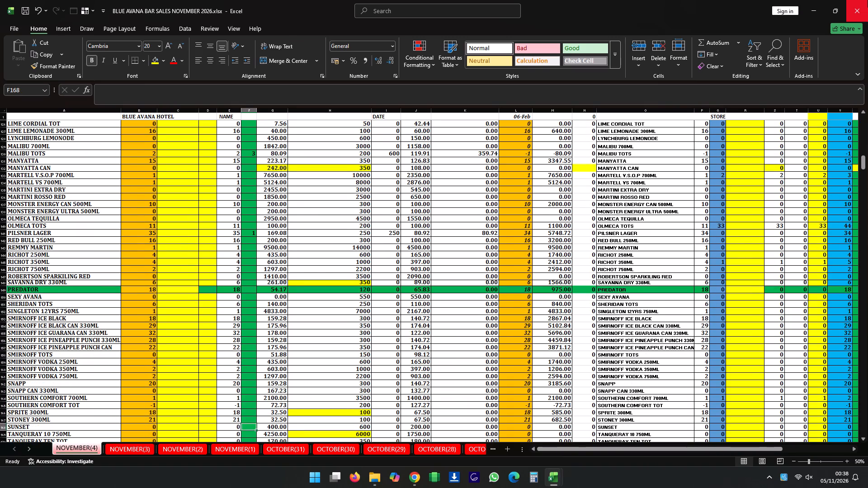
key(Up)
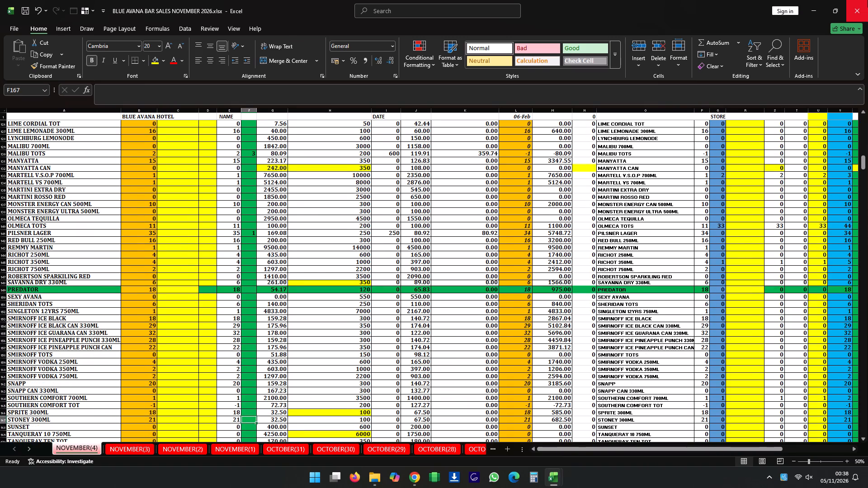
key(2)
key(Down)
key(Up)
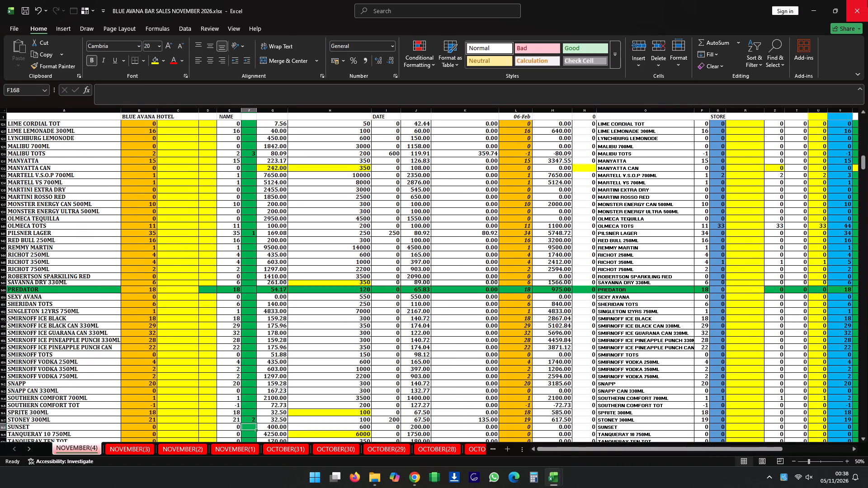
Enter 2 in the SALES column for TUSKER LAGER.
key(Down)
key(Down)
key(Down)
key(Down)
key(Down)
key(Down)
key(Down)
key(Down)
key(Down)
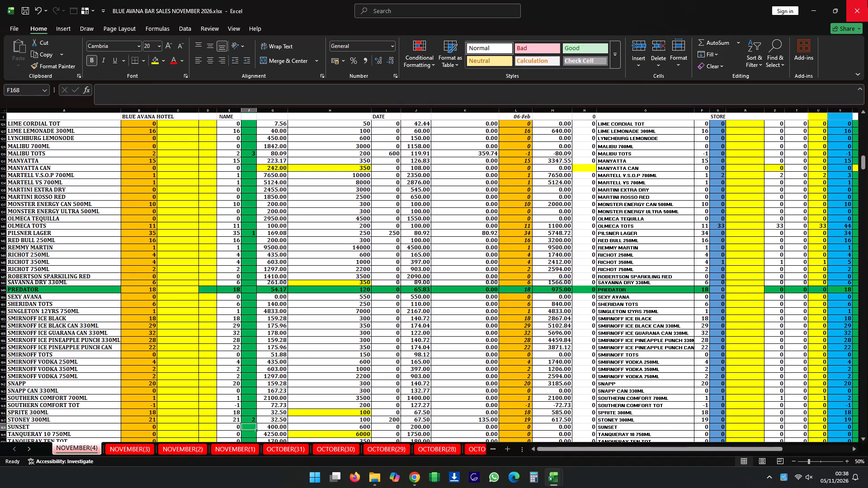
key(Up)
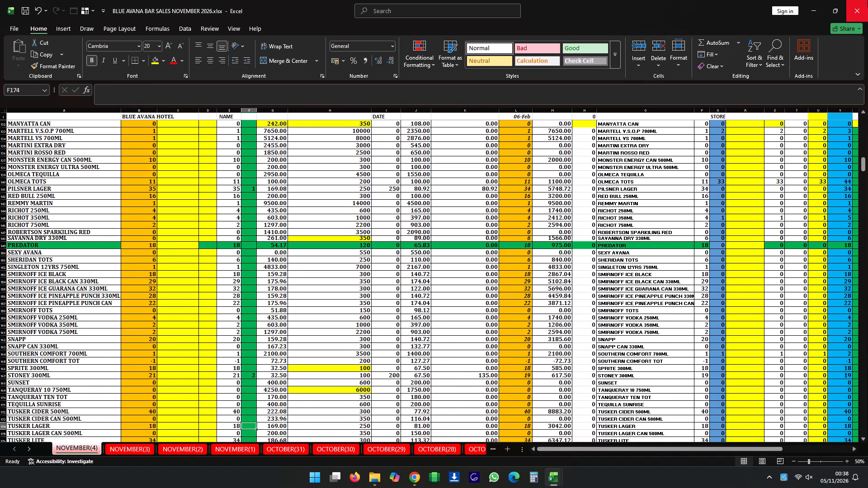
key(2)
key(Down)
key(Up)
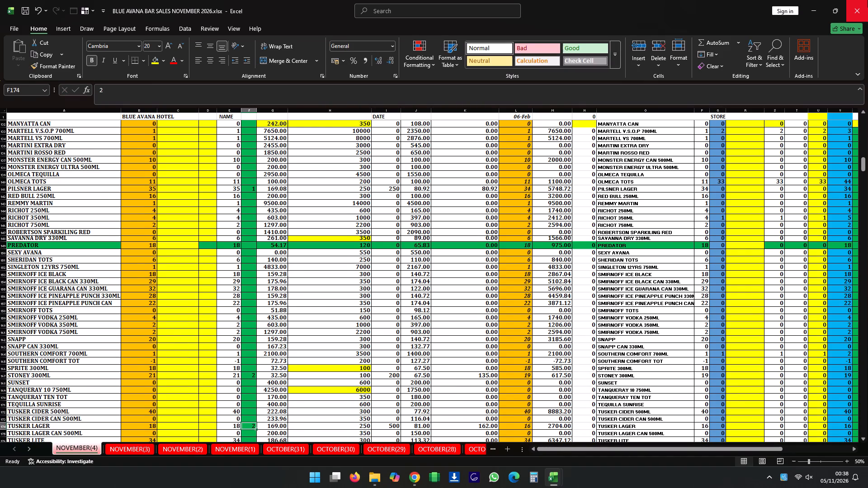
Enter 1 in the SALES column for V&A 250ML.
key(Down)
key(Down)
key(Down)
key(Down)
key(Down)
key(Down)
key(Down)
key(Down)
key(Down)
key(Down)
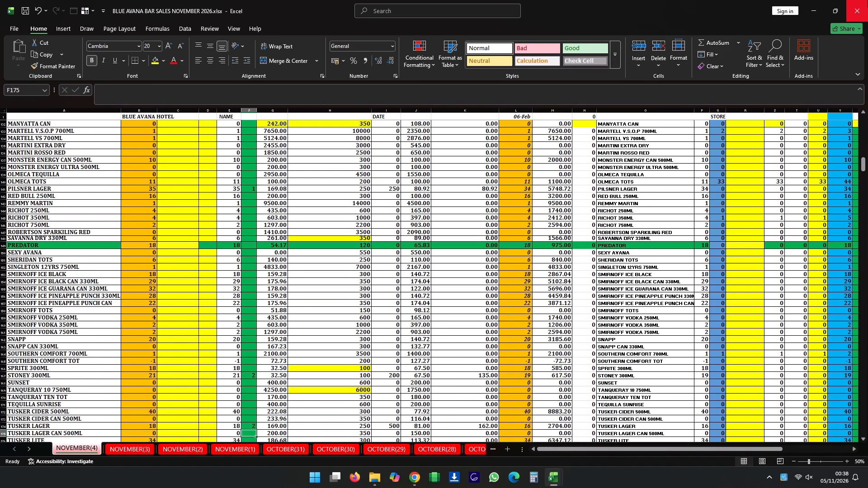
key(Up)
key(Up)
key(Up)
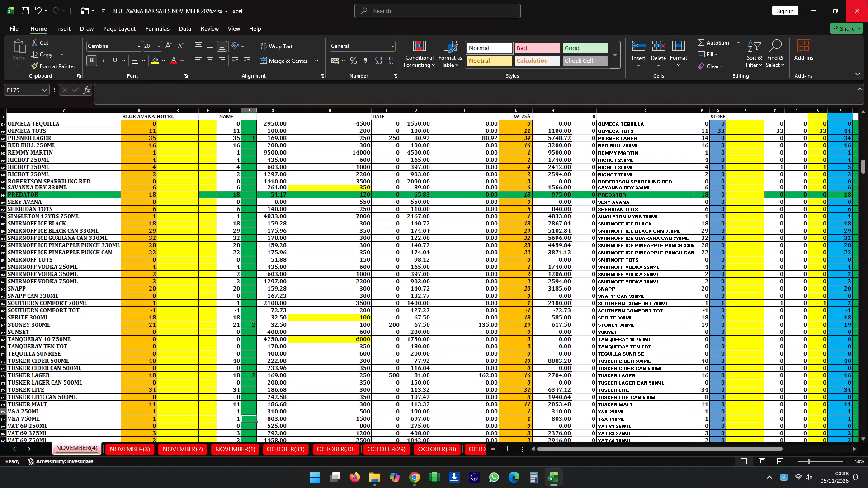
key(1)
key(Down)
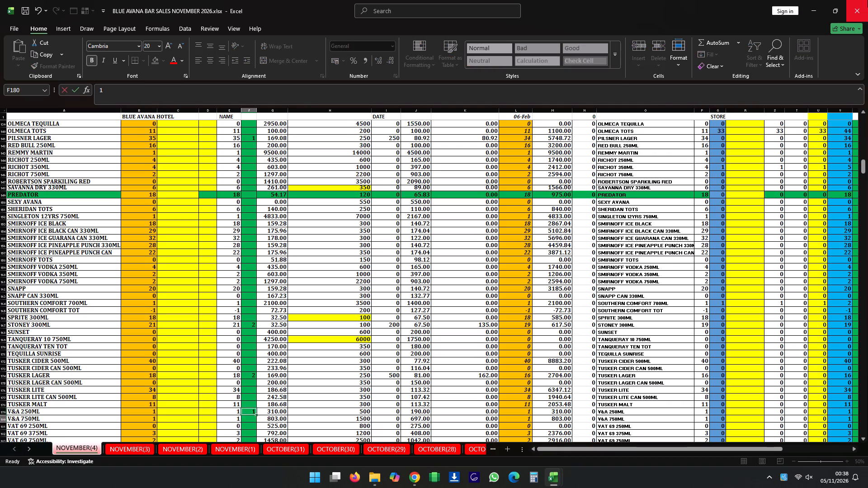
key(Up)
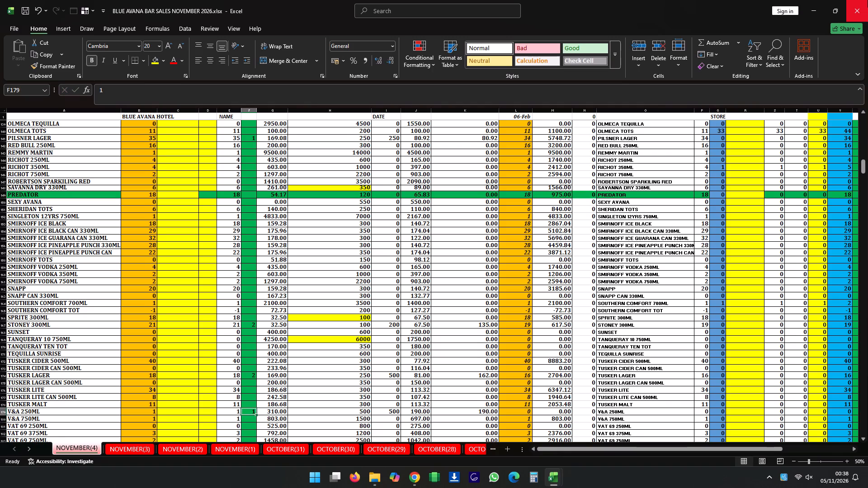
Enter 2 in the SALES column for VICEROY 250ML.
key(Down)
key(Down)
key(Down)
key(Down)
key(Down)
key(Down)
key(Down)
key(Down)
key(Down)
key(Down)
key(Down)
key(Down)
key(Down)
key(Up)
key(Up)
key(Up)
key(Up)
key(Up)
key(Up)
key(Up)
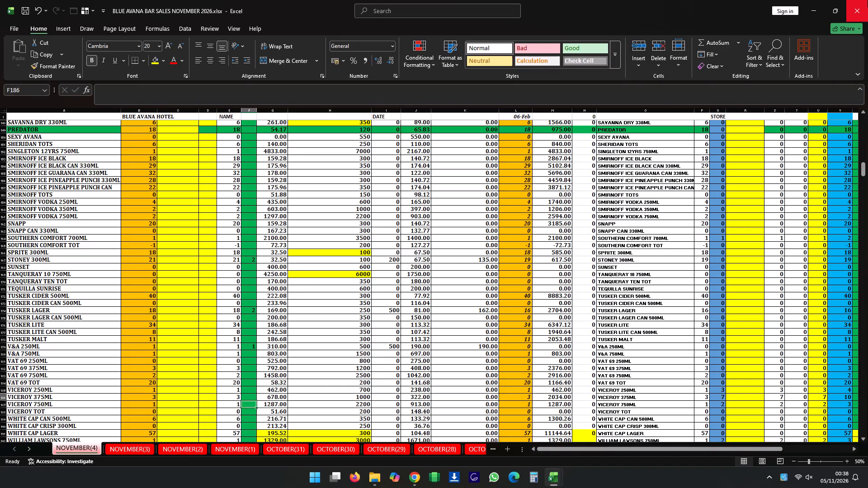
key(Down)
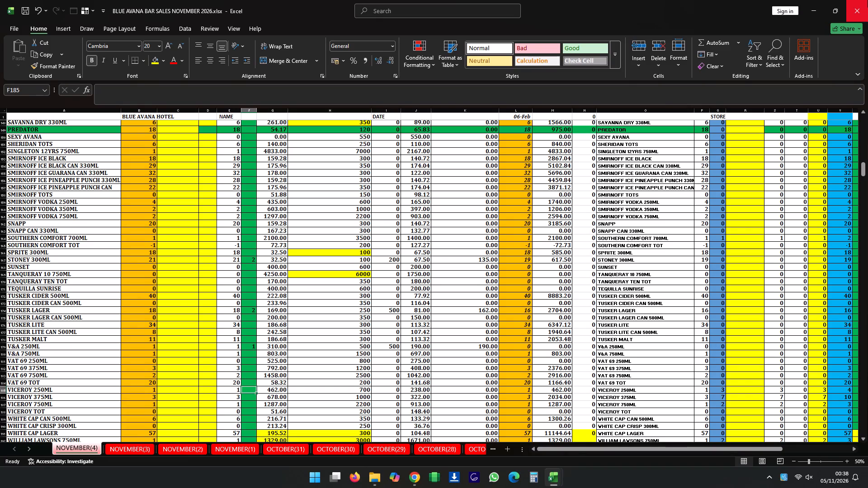
key(2)
key(Down)
key(Up)
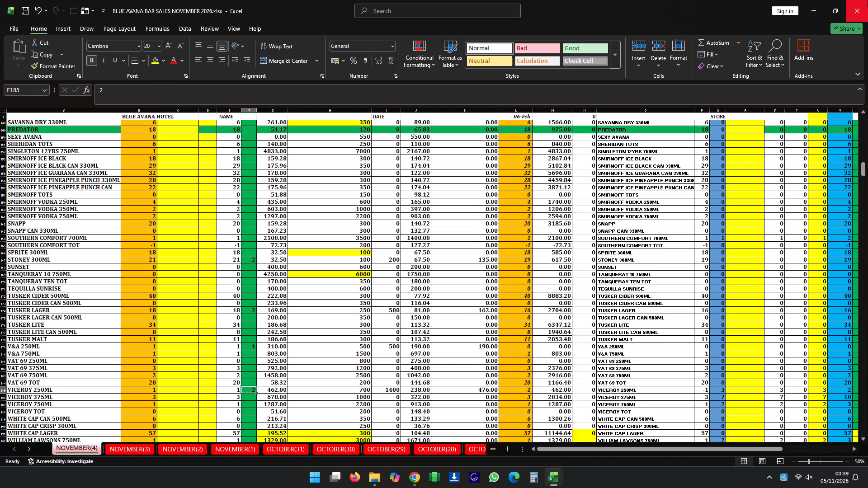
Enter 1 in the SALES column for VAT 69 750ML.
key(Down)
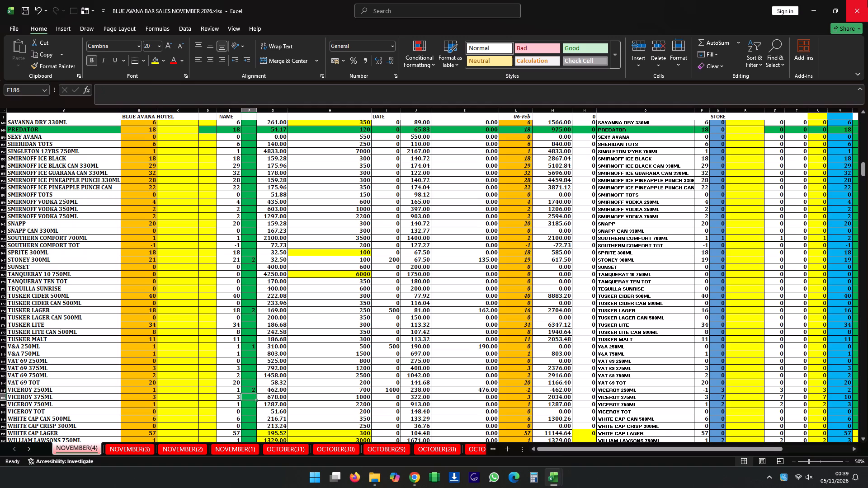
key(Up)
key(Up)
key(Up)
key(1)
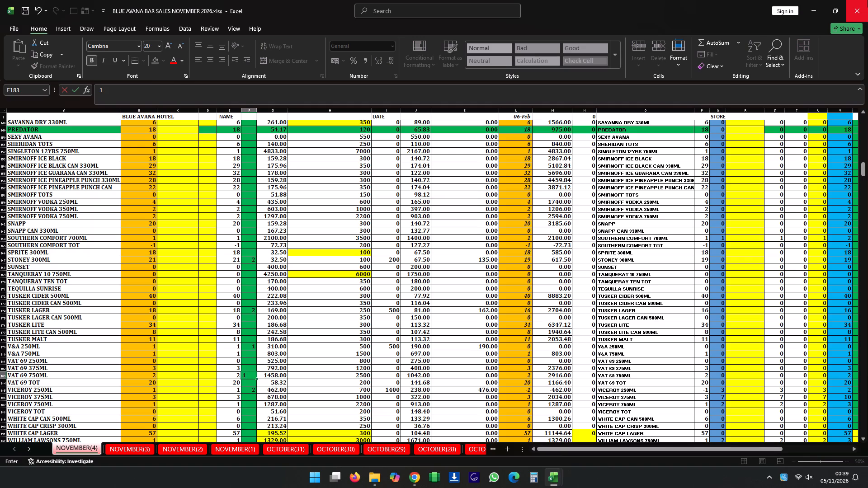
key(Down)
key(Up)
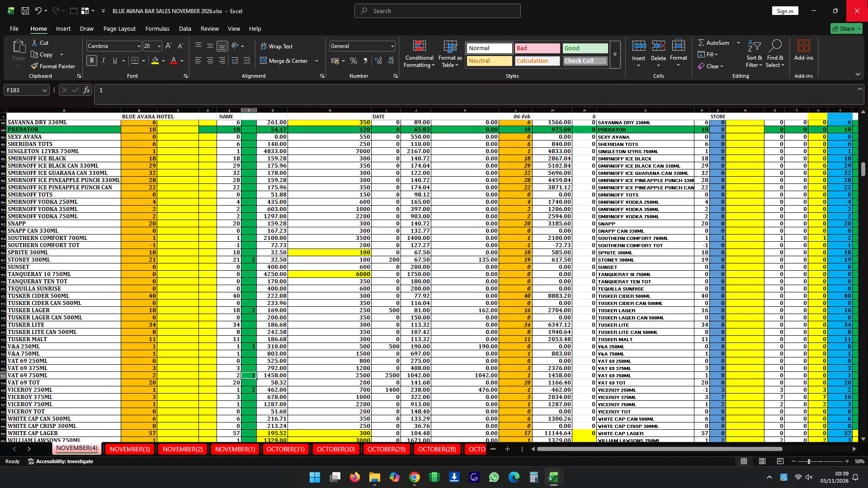
Review the sales totals and the daily summary below the drink list, including expected cash and deviation.
key(Down)
key(Down)
key(Down)
key(Down)
key(Down)
key(Down)
key(Down)
key(Down)
key(Down)
key(Down)
key(Down)
key(Down)
key(Down)
key(Down)
key(Down)
key(Down)
key(Down)
key(Down)
key(Down)
key(Down)
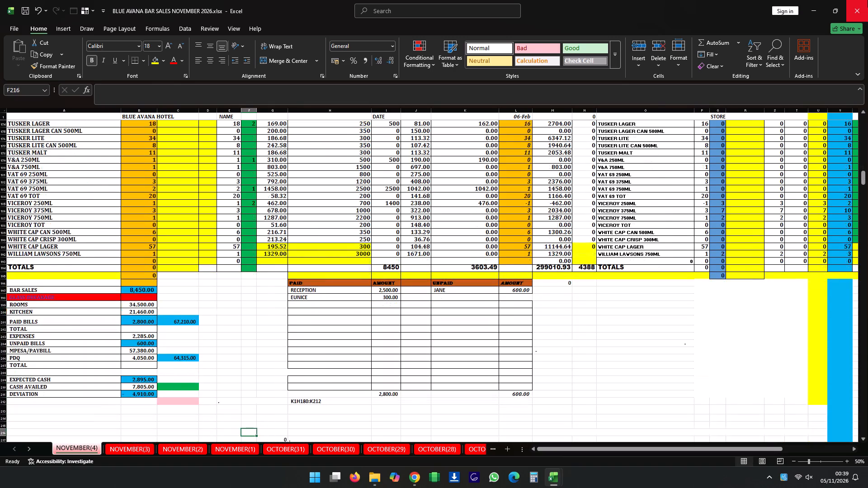
key(Up)
key(Up)
key(Up)
key(Up)
key(Up)
key(Up)
key(Up)
key(Up)
key(Up)
key(Up)
key(Up)
key(Up)
key(Up)
key(Up)
key(Up)
key(Up)
key(Up)
key(Up)
key(Up)
key(Up)
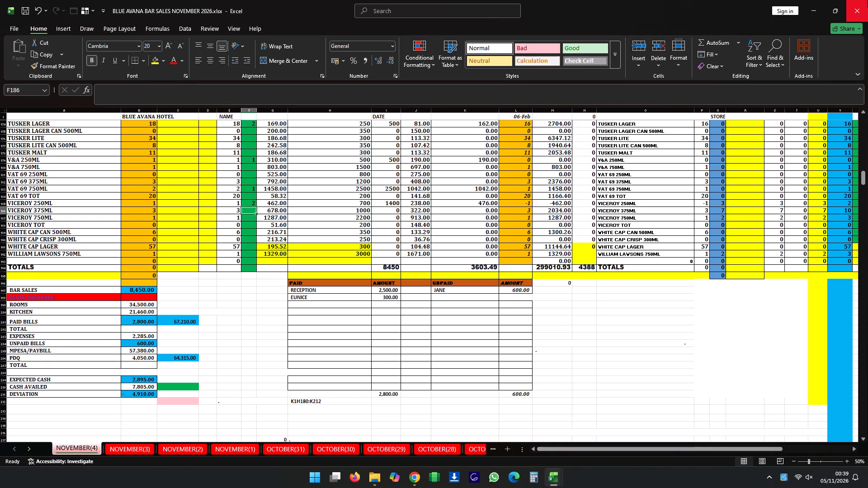
Enter 1 in the SALES column for VICEROY 750ML.
key(Up)
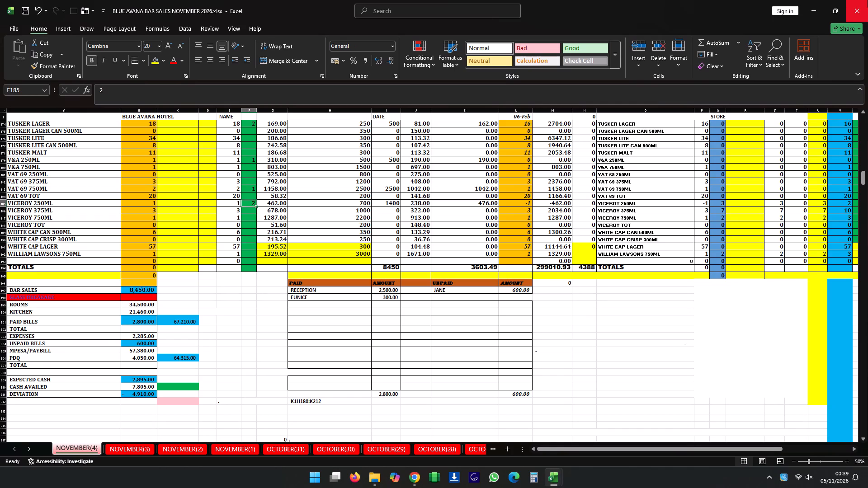
key(Up)
key(Down)
key(Down)
key(Down)
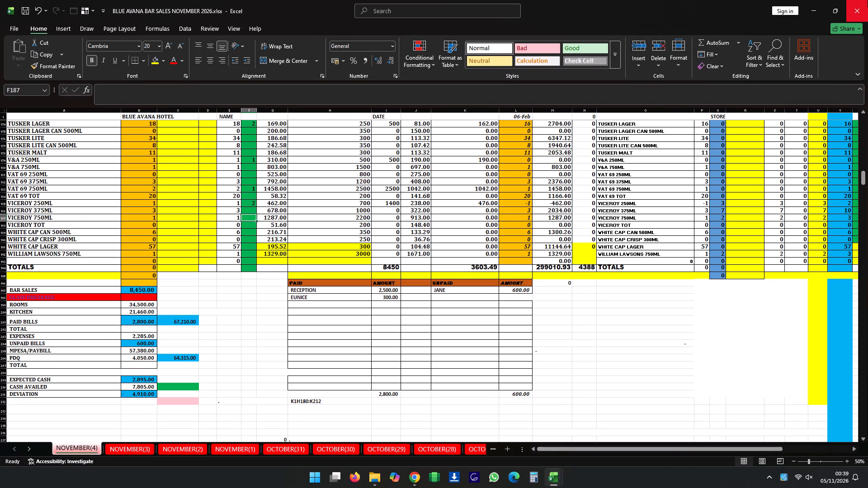
key(1)
key(Up)
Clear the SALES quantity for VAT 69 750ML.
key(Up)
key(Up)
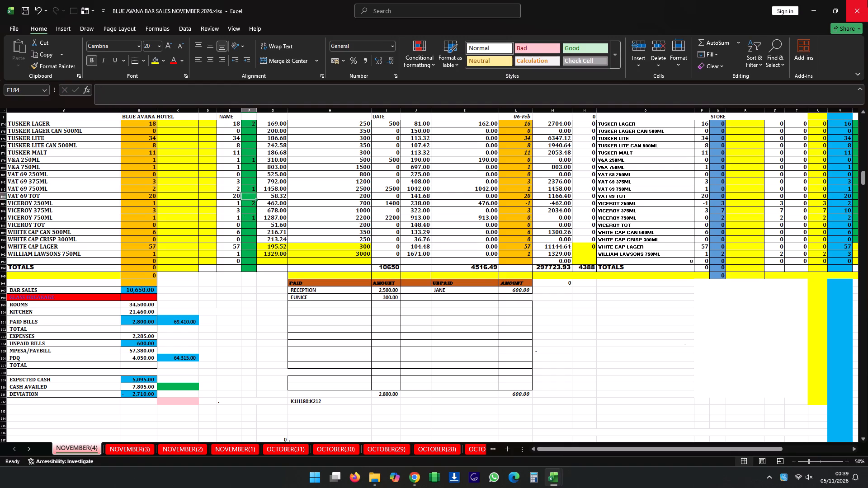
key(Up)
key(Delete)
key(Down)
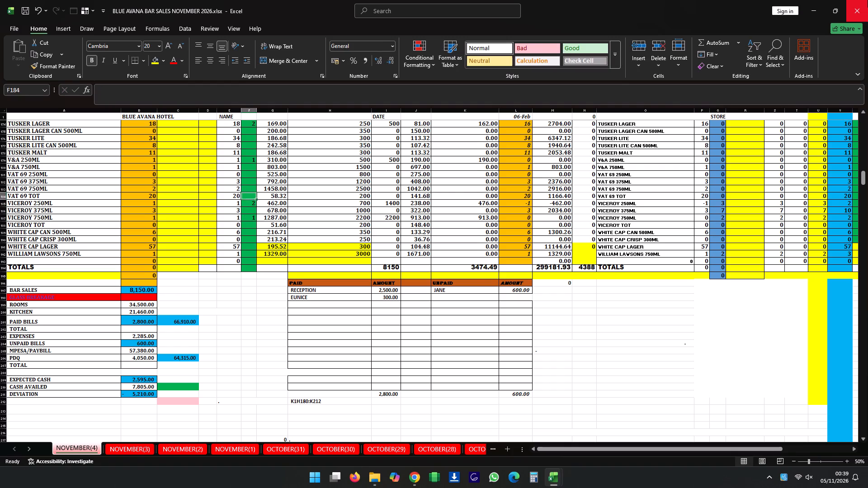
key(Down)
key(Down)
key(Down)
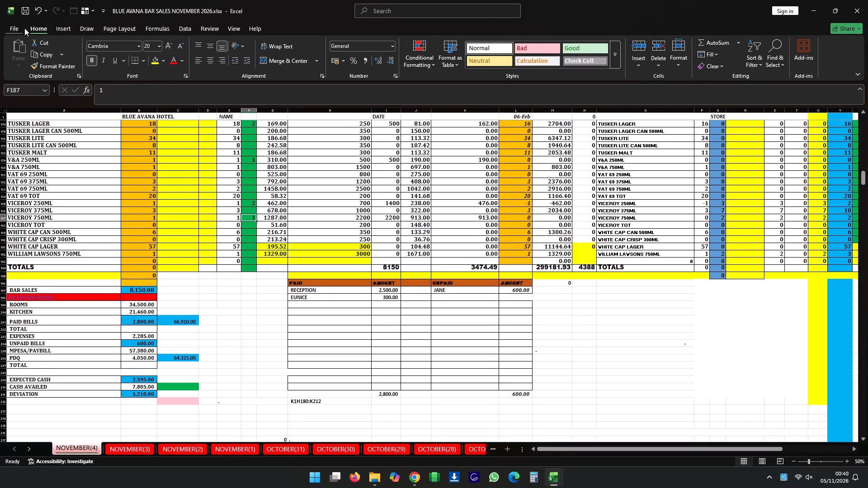
Save the bar sales workbook.
click(26, 9)
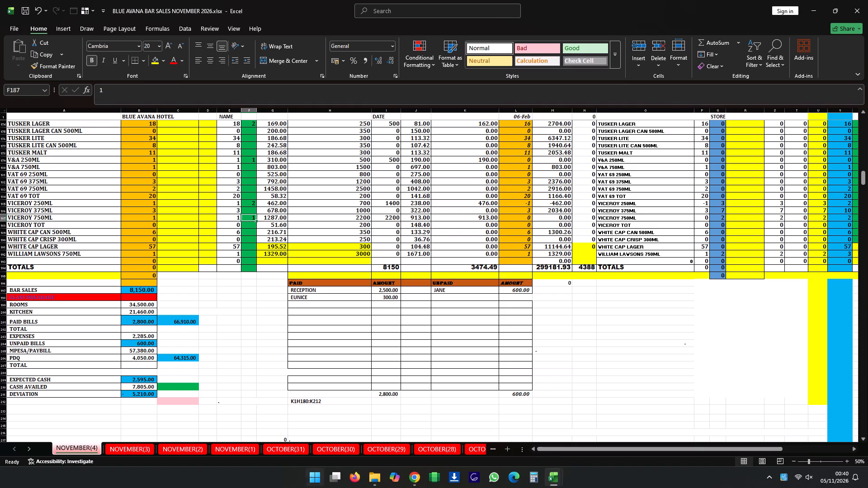
Set the PDQ amount in the daily summary to 3300.
click(133, 358)
text(3300)
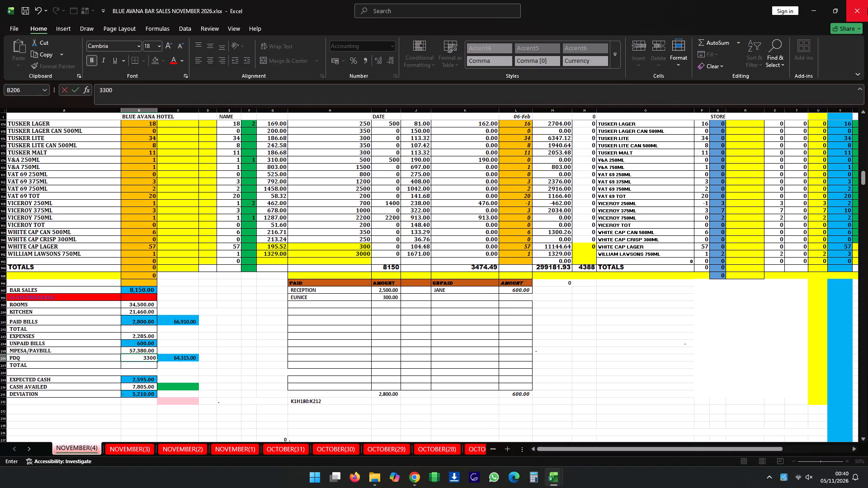
key(Down)
key(Up)
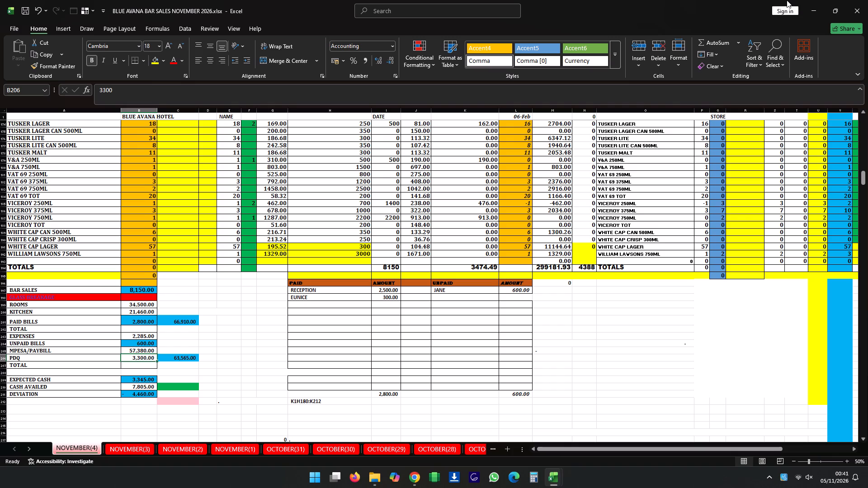
Set the MPESA/PAYBILL amount in the daily summary to 63040.
key(Up)
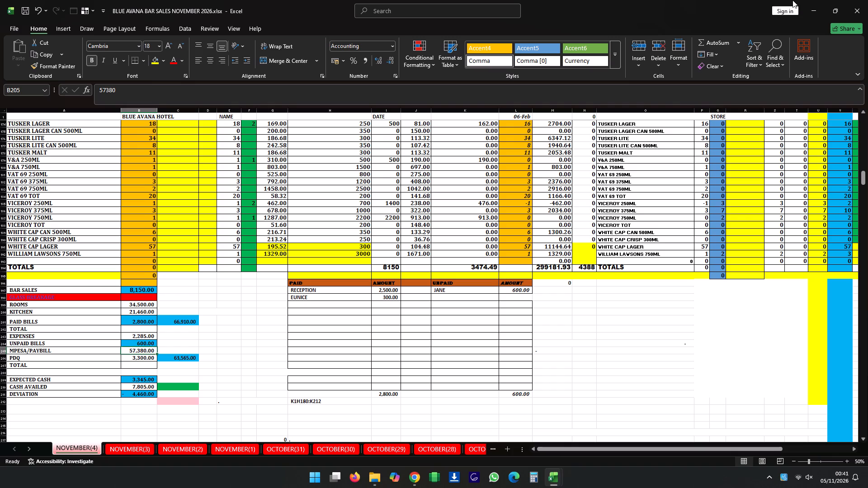
key(Down)
key(Up)
key(Up)
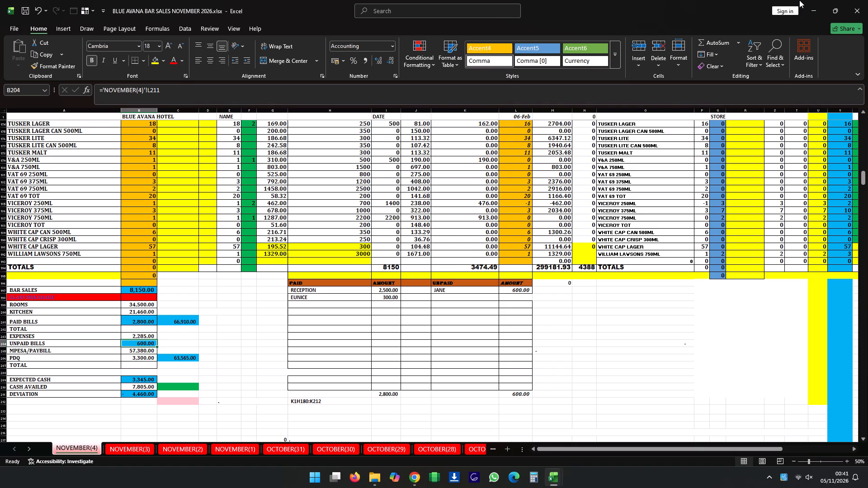
key(Down)
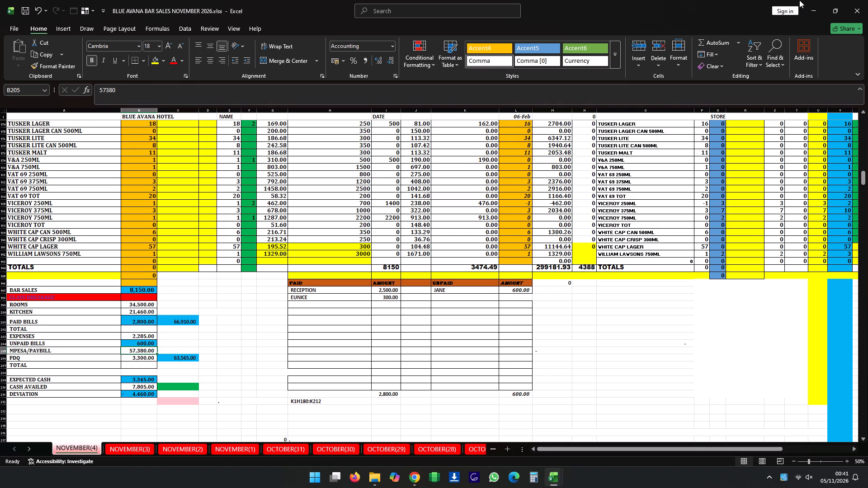
text(63040)
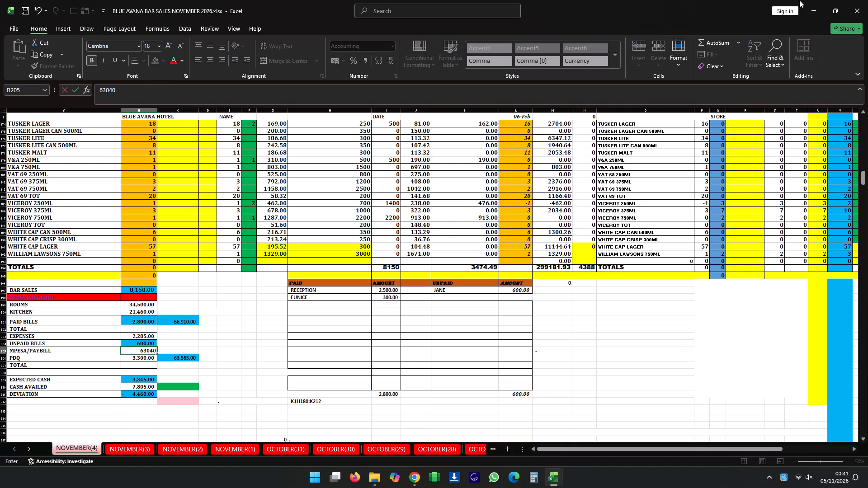
key(Down)
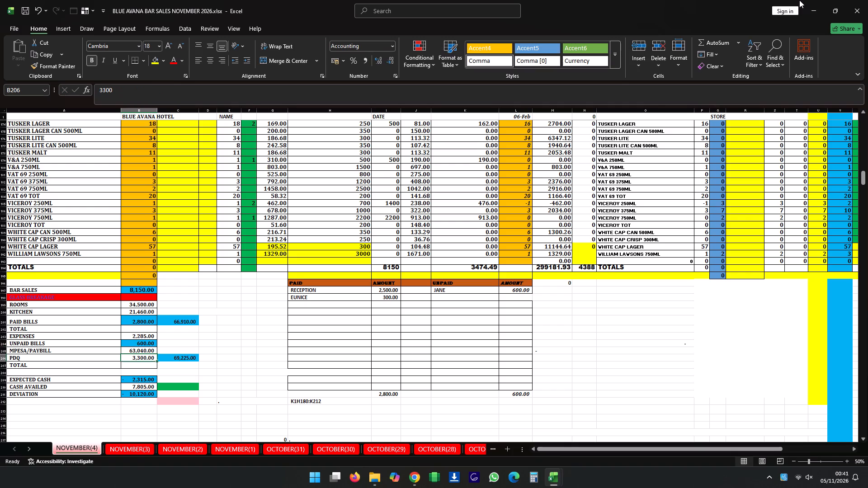
Set the EXPENSES amount in the daily summary to 3280.
key(Down)
key(Down)
key(Down)
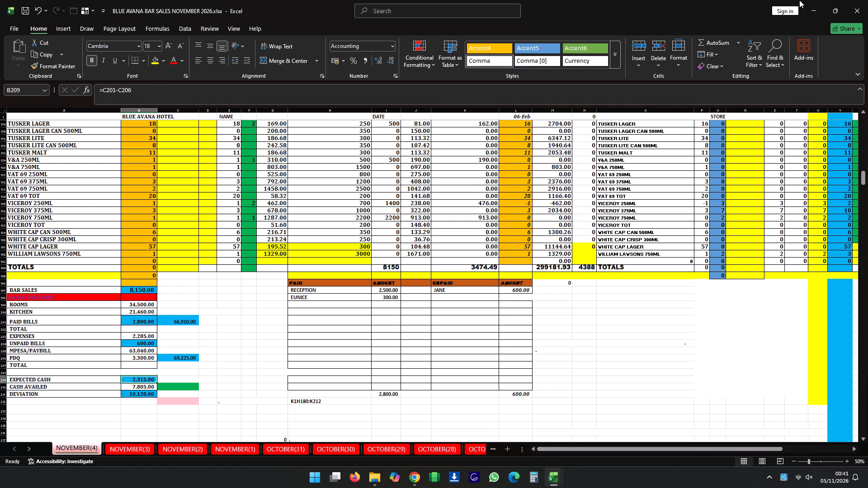
key(Up)
key(Up)
key(Up)
key(Up)
key(Up)
key(Down)
key(Up)
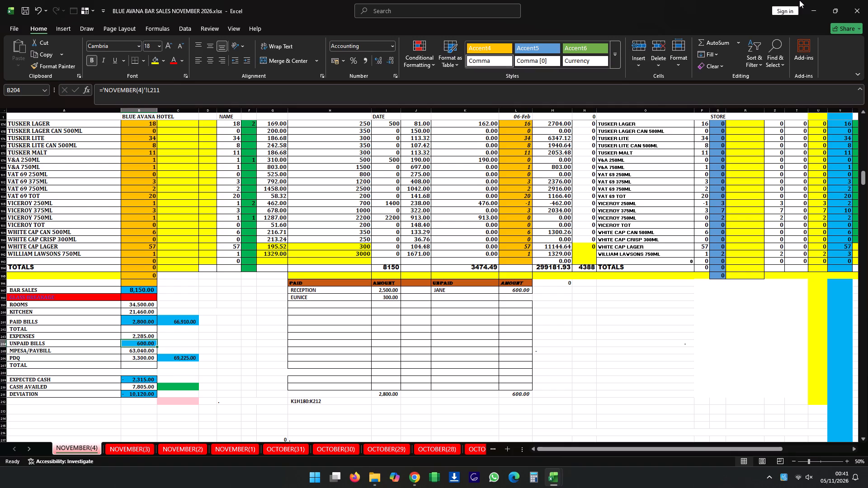
key(Up)
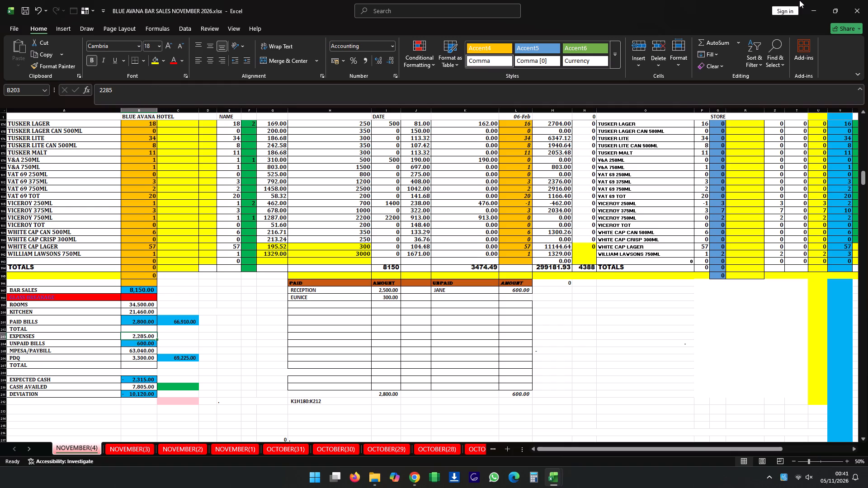
text(32)
text(80)
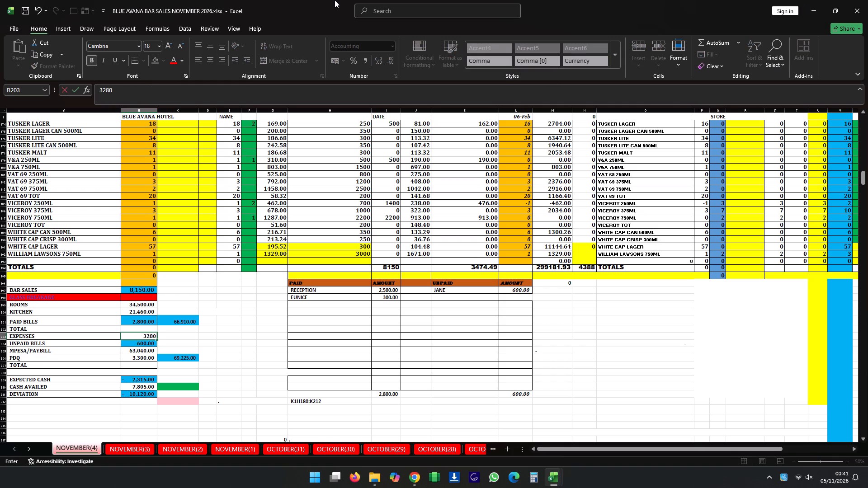
key(Down)
key(Down)
key(Down)
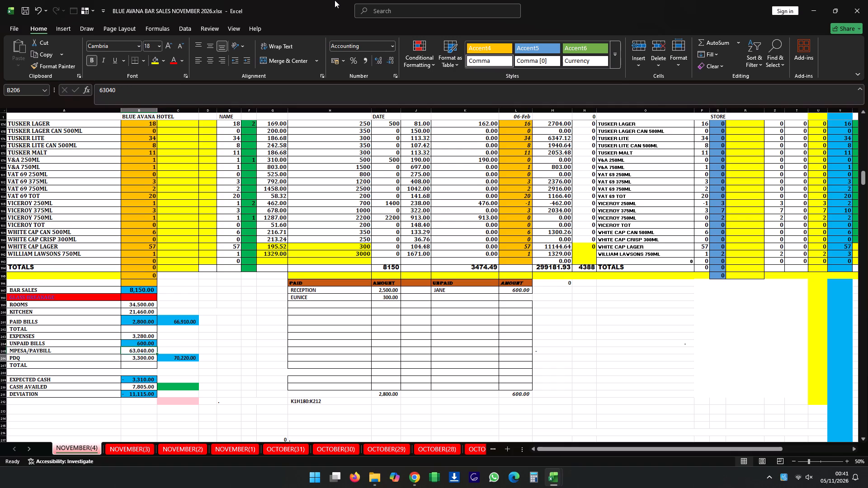
key(Up)
key(Up)
key(Up)
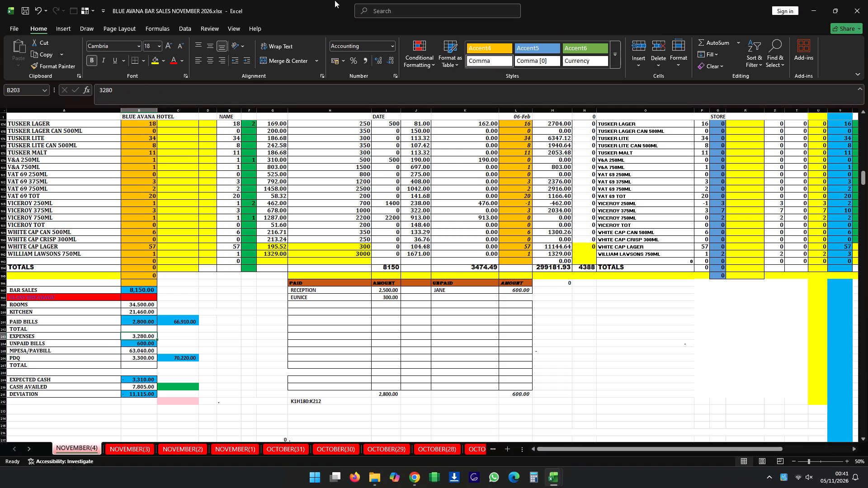
Review the daily summary amounts between ROOMS and DEVIATION, including expenses, MPESA/PAYBILL, PDQ and cash availed.
key(Up)
key(Up)
key(Up)
key(Up)
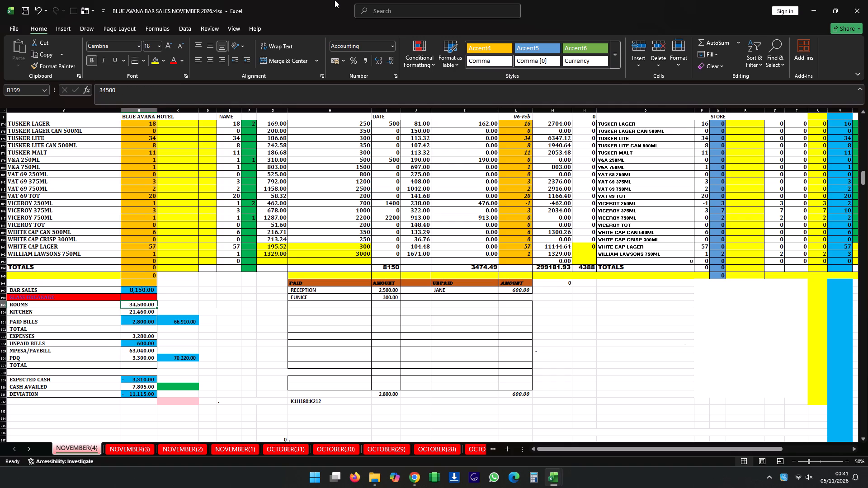
key(Down)
key(Down)
key(Down)
key(Down)
key(Down)
key(Down)
key(Down)
key(Down)
key(Down)
key(Down)
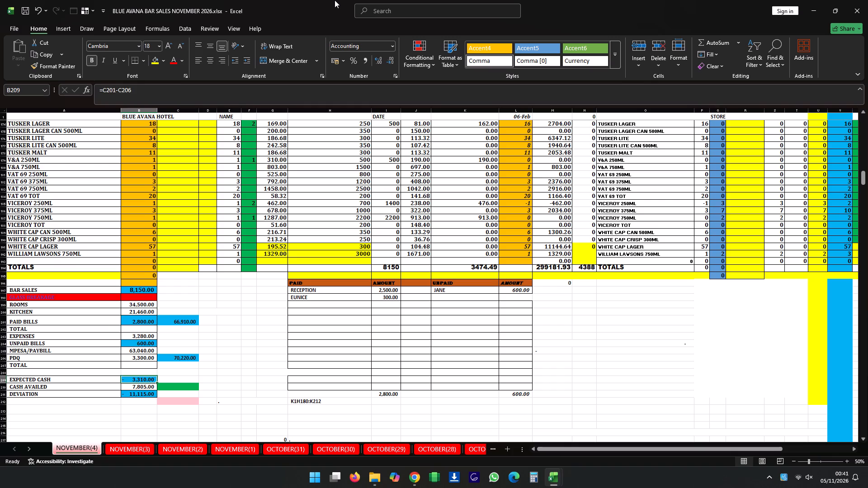
key(Down)
key(Down)
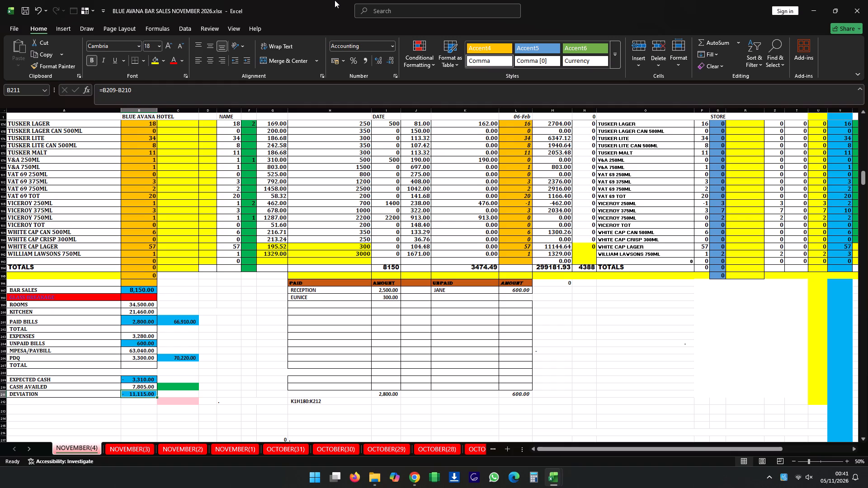
key(Up)
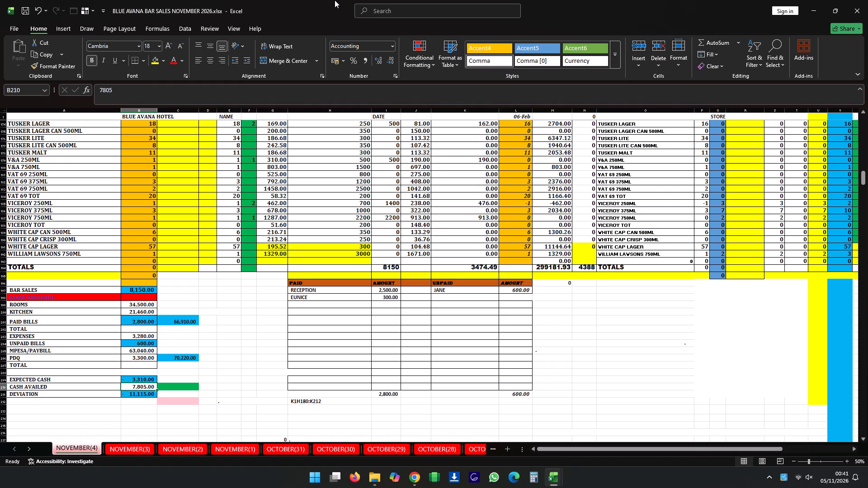
key(Up)
key(Up)
key(Up)
key(Up)
key(Up)
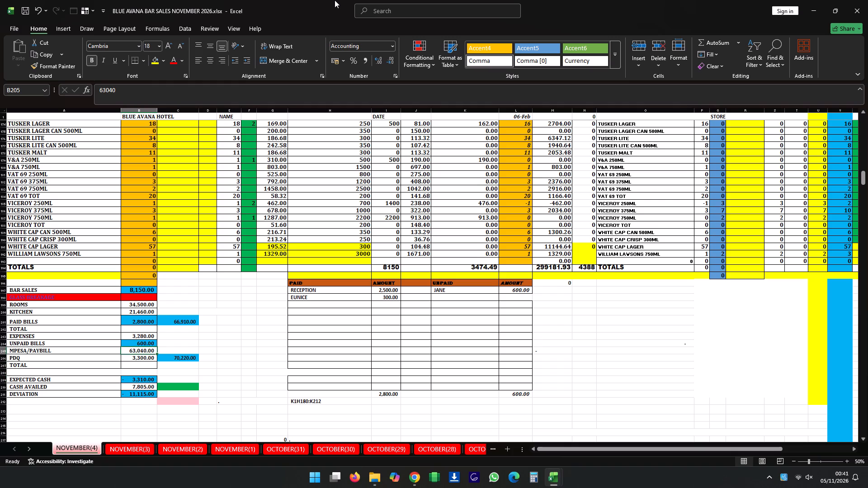
key(Down)
key(Down)
key(Up)
key(Up)
key(Up)
key(Up)
key(Up)
key(Down)
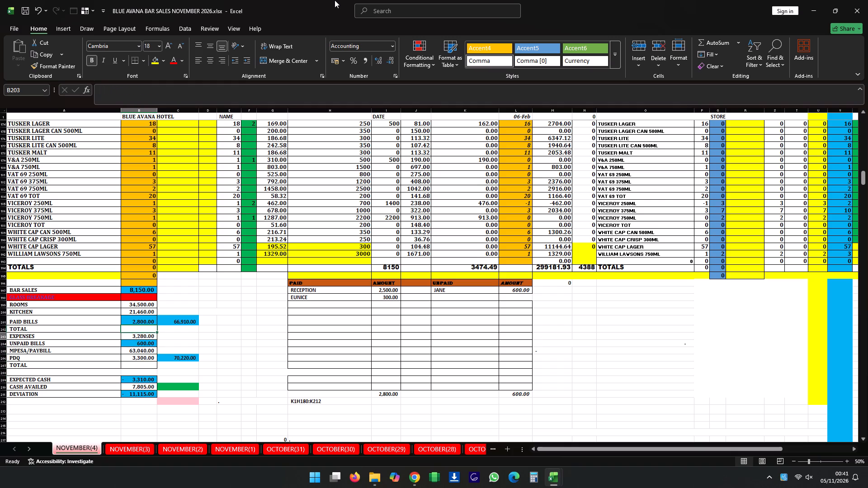
key(Down)
Set the ROOMS amount in the daily summary to 29100.
key(Up)
key(Up)
key(Up)
key(Up)
key(Up)
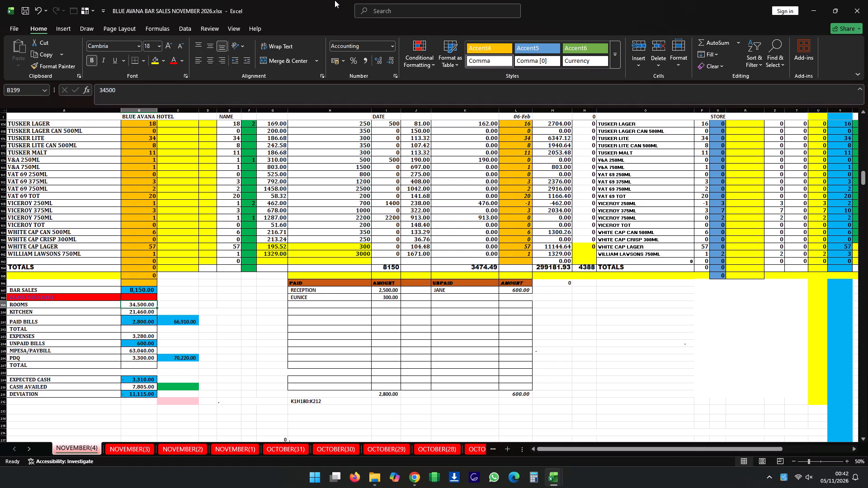
key(2)
key(9)
text(100)
key(Down)
key(Down)
key(Down)
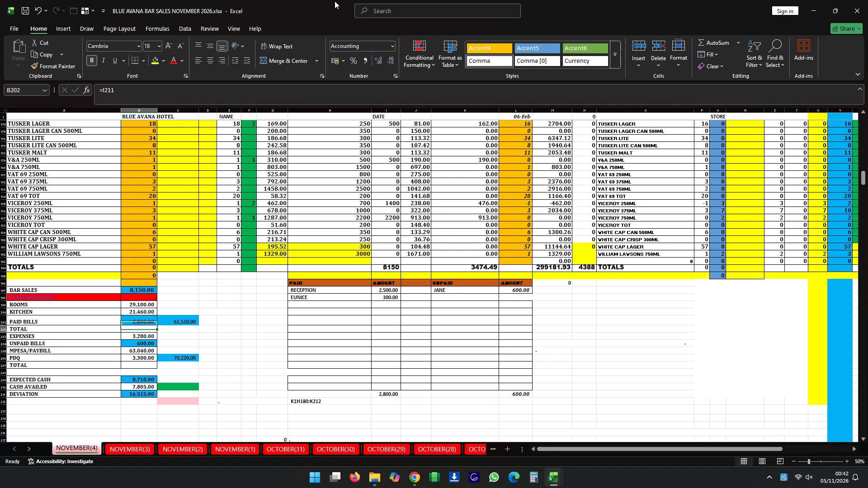
key(Down)
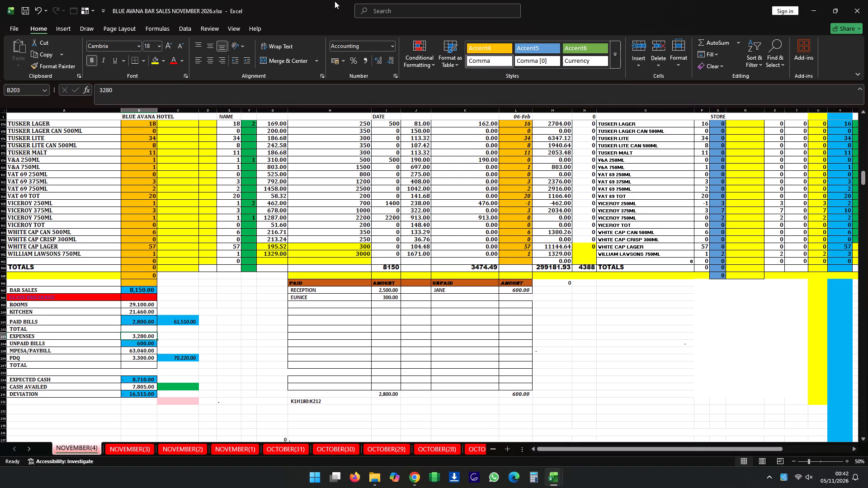
key(Down)
key(Down)
key(Down)
key(Down)
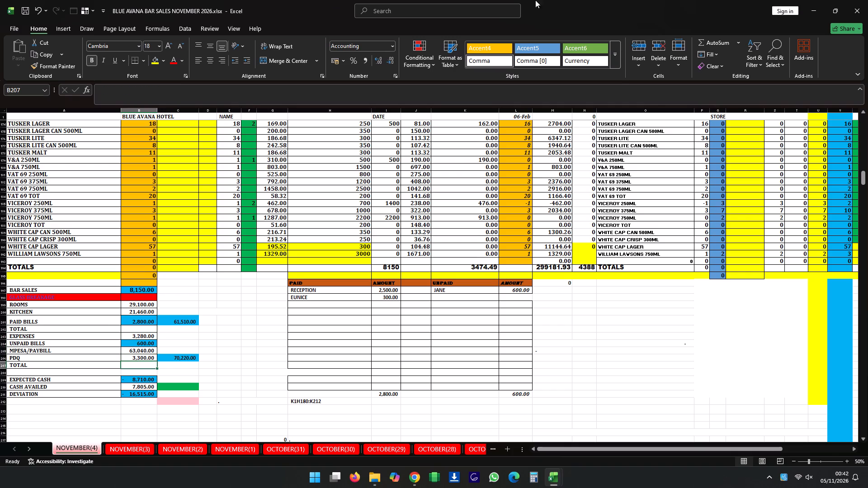
Enter 5000, 4000 and 2000 as PAID bill amounts in cells I203 to I205.
click(392, 333)
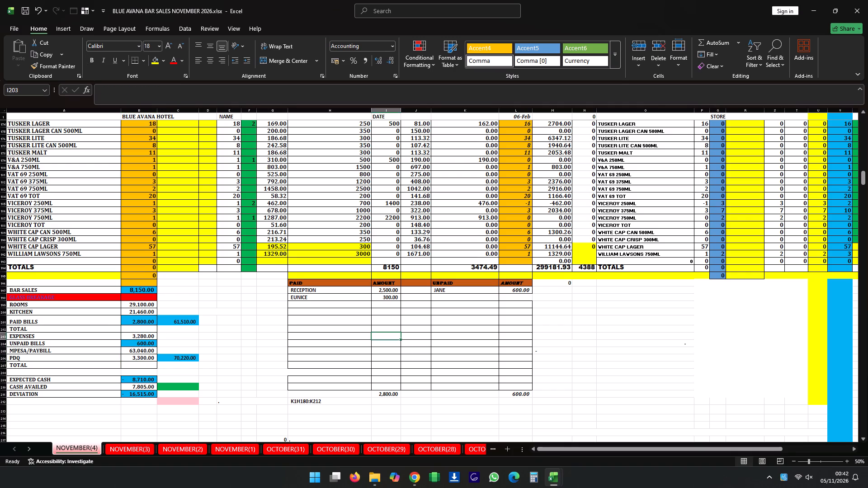
text(5000)
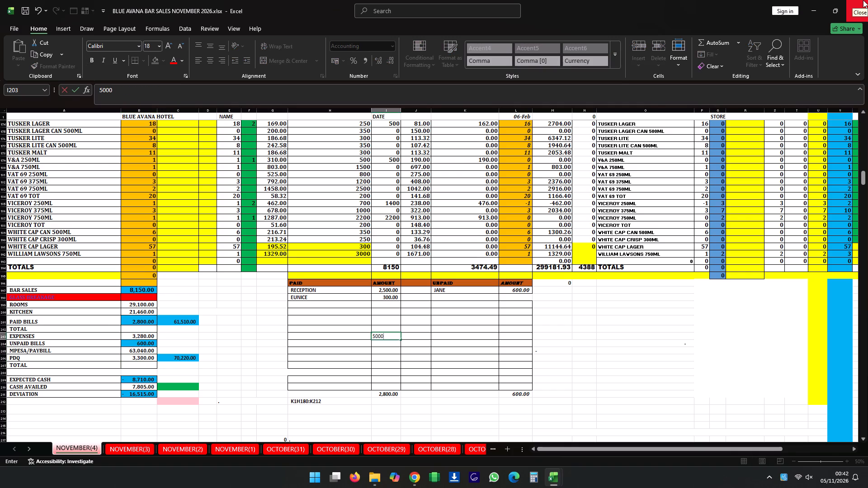
key(Down)
text(4000)
key(Down)
key(1)
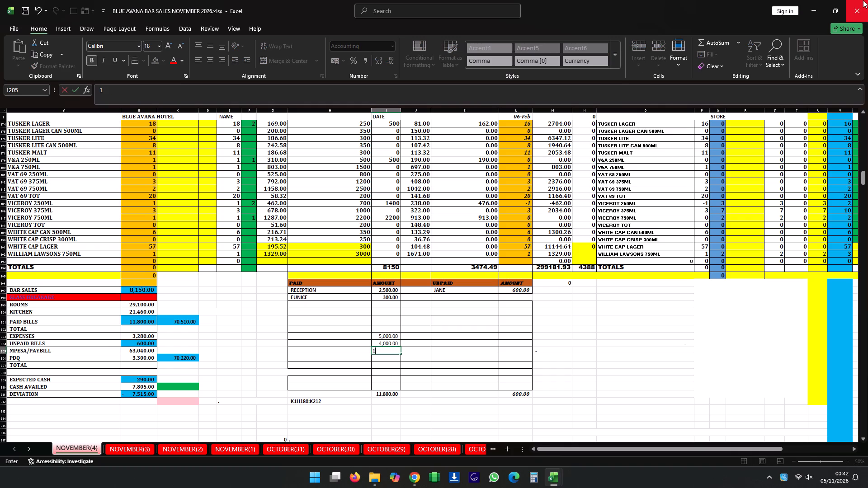
key(BackSpace)
text(2000)
key(Down)
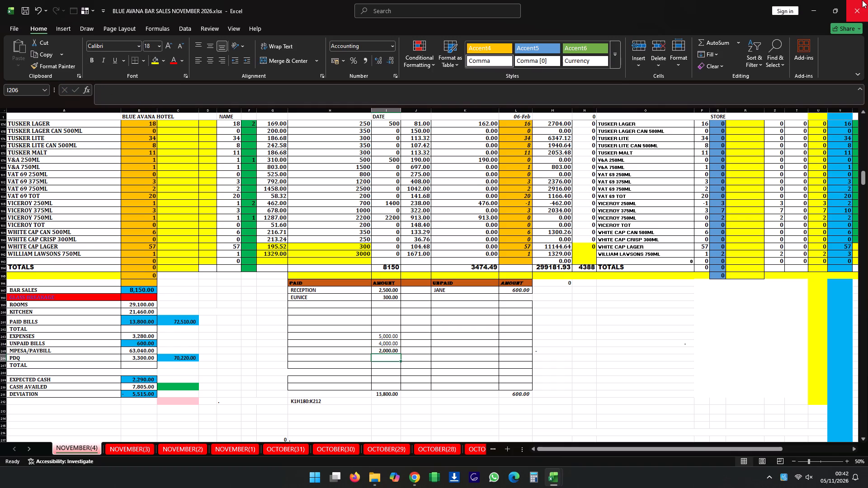
key(Up)
key(Up)
key(Up)
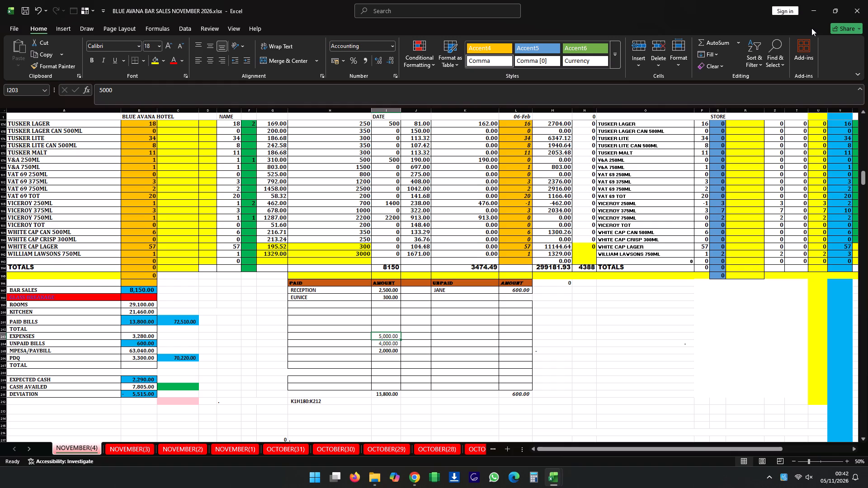
Set the CASH AVAILED amount in the daily summary to 1240.
click(127, 390)
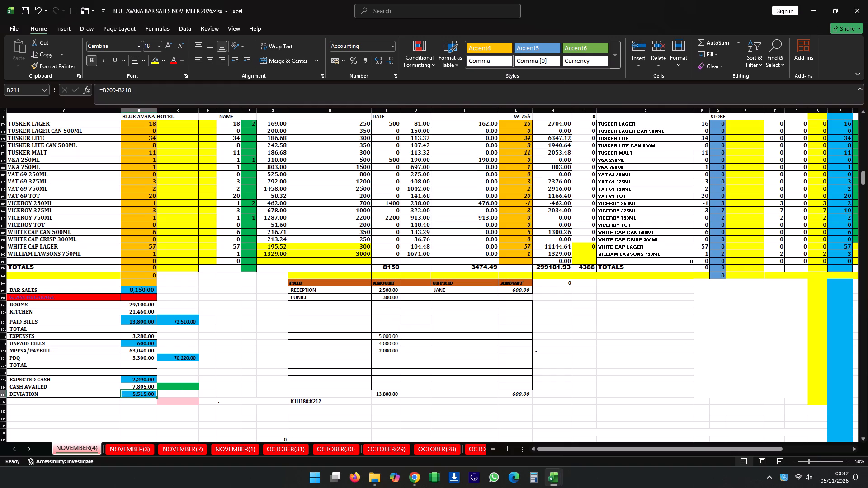
click(135, 383)
text(12)
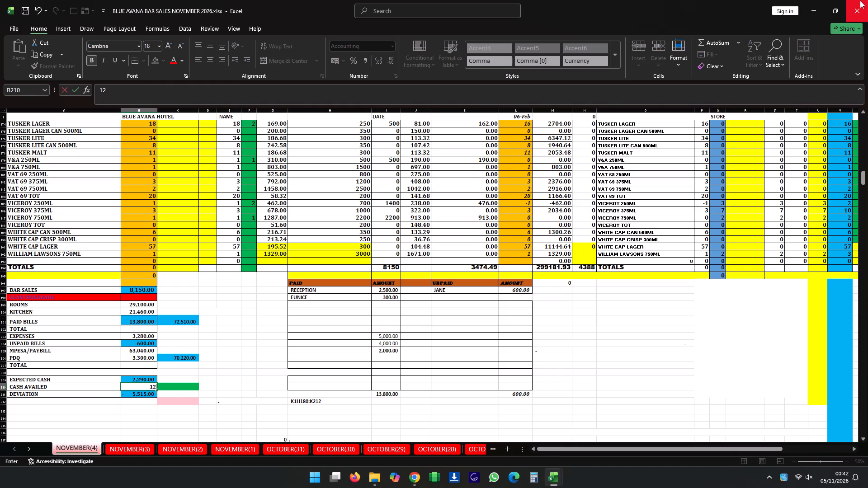
text(40)
key(Right)
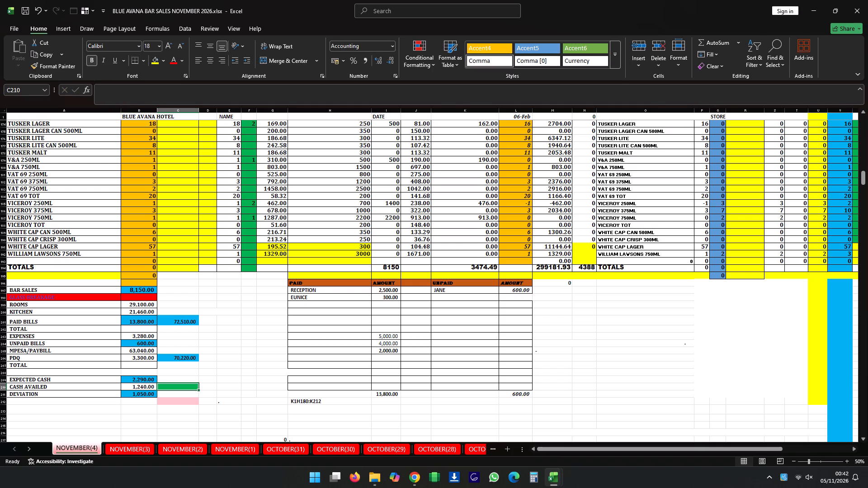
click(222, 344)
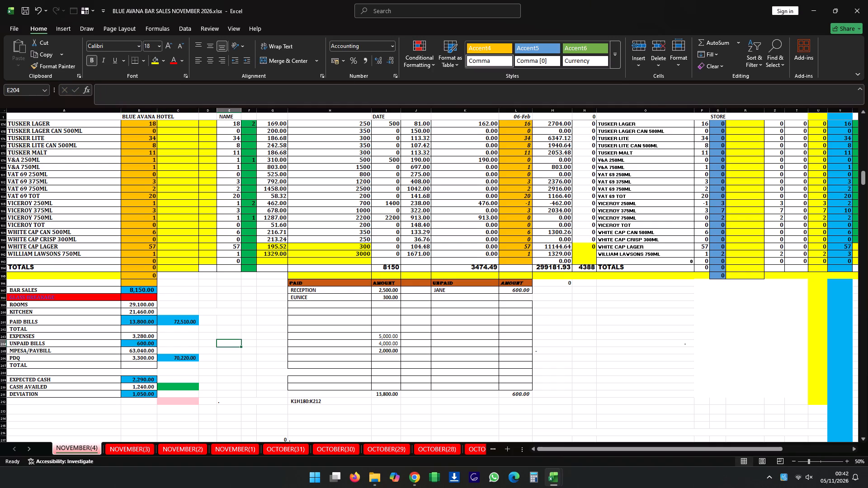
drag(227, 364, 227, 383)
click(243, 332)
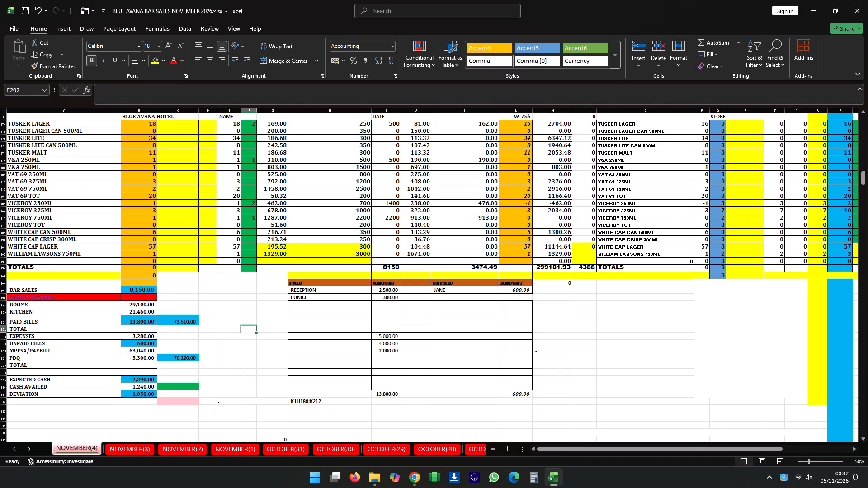
Label the first of the three new paid bills GRAD 2 PREPAYMENT in cell H203.
click(319, 339)
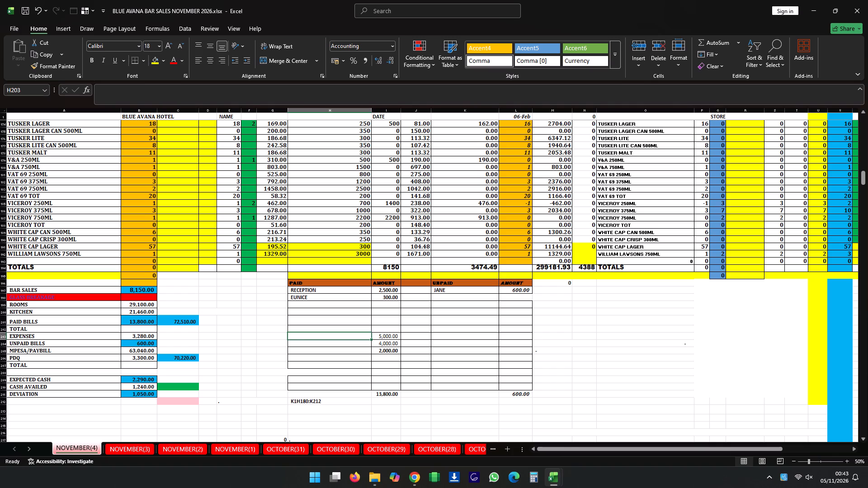
text(DR)
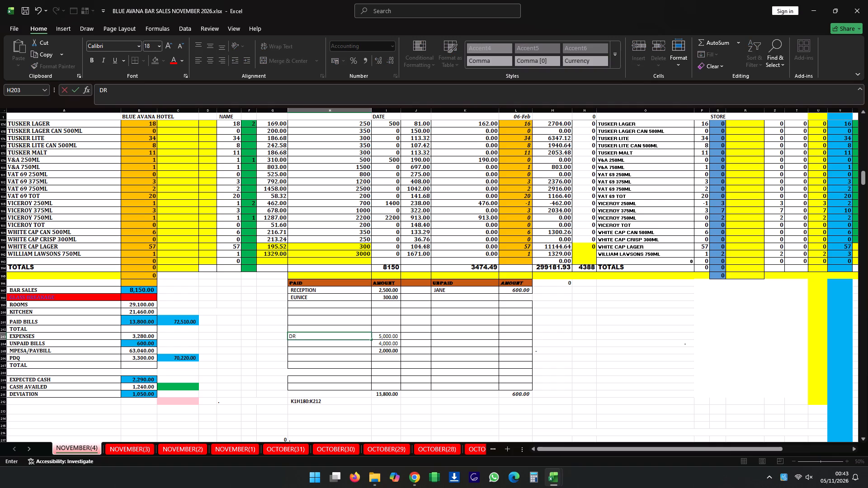
key(BackSpace)
key(BackSpace)
text(GRAD)
key(space)
key(3)
key(BackSpace)
key(2)
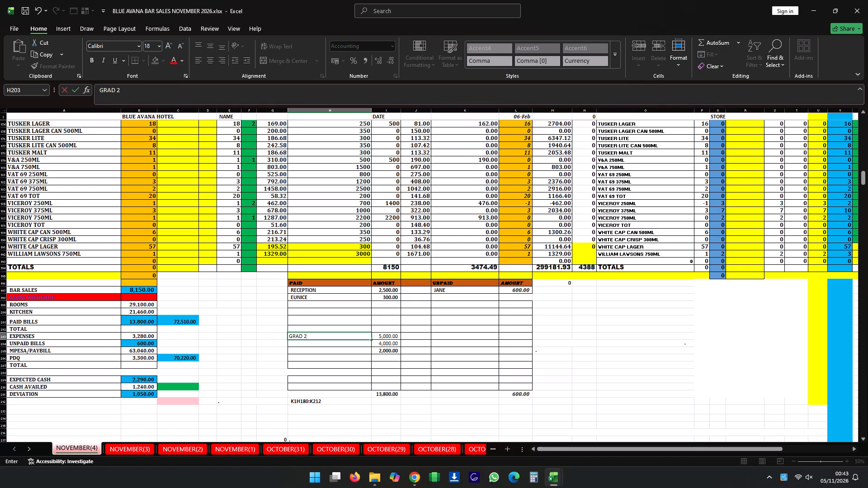
text(PRE)
key(BackSpace)
key(BackSpace)
key(BackSpace)
key(space)
text(PRE)
text(PAYM)
text(ENT)
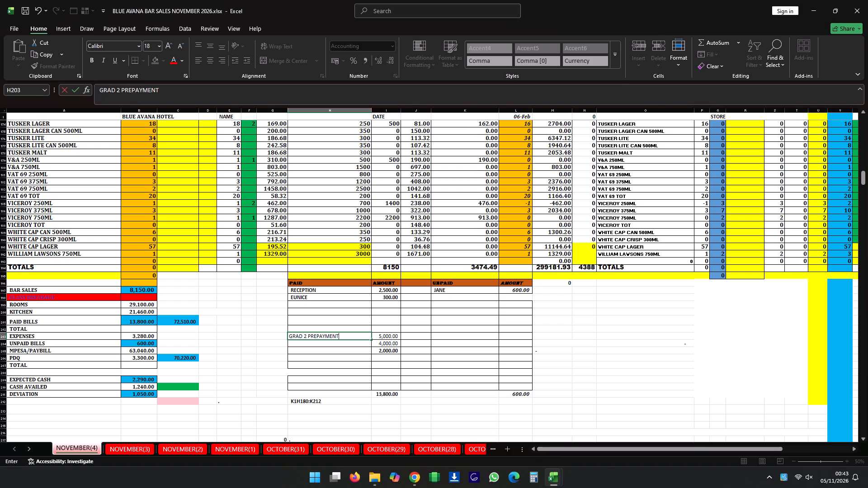
Set the GRAD 2 PREPAYMENT amount to 4000 and the paid amount directly below it to 5000.
click(385, 337)
text(4000)
key(Down)
text(5000)
key(Left)
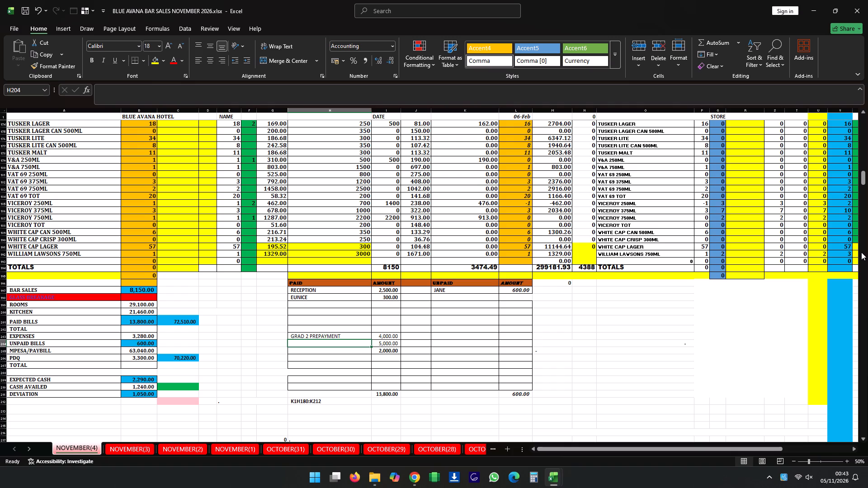
Label the 5,000 paid bill GRAD 3 PREPAYMENT in cell H204.
text(GR)
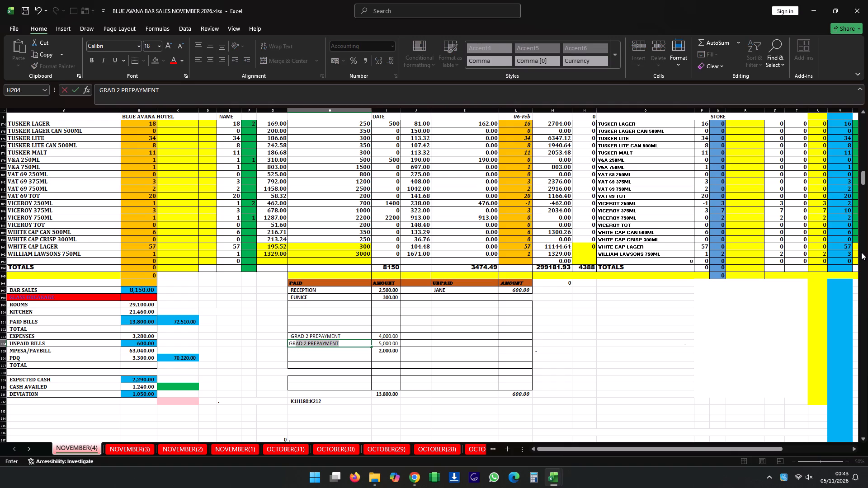
text(AD)
key(3)
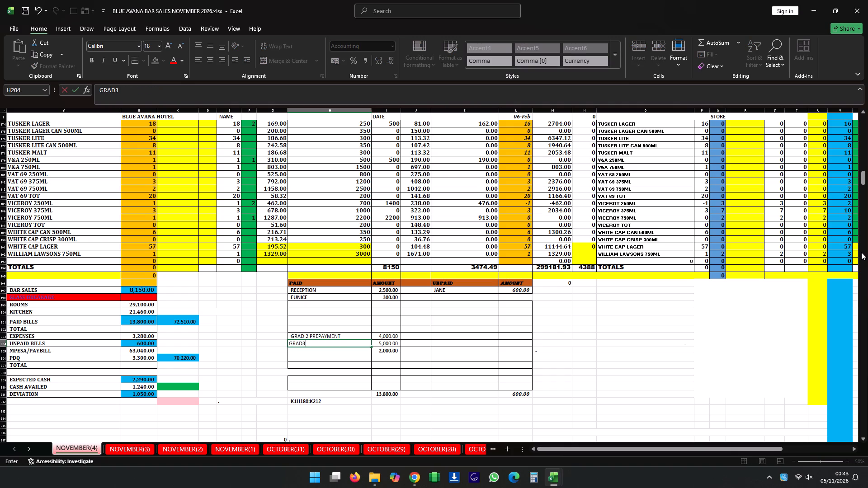
key(BackSpace)
key(space)
text(3)
key(space)
key(space)
text(PRE)
text(PA)
text(YME)
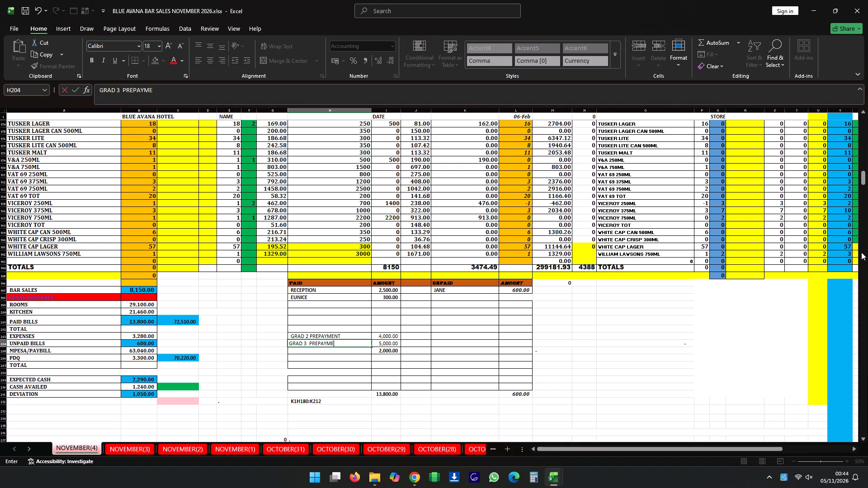
text(NT)
key(Down)
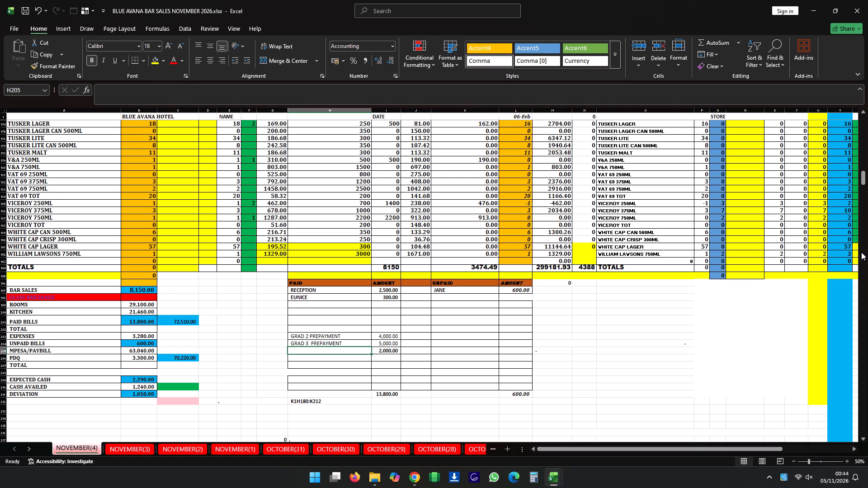
Label the 2,000 paid bill ROOM 4 BALANCE in cell H205.
key(r)
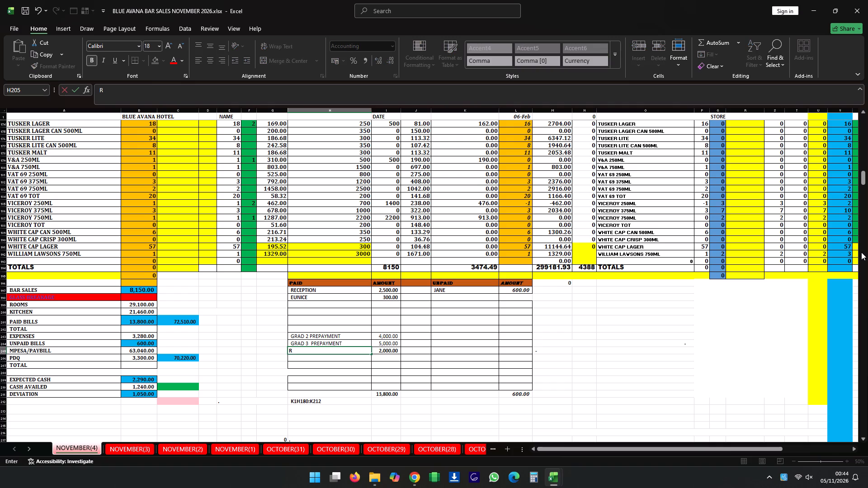
text(OOM 4)
key(space)
text(BA)
text(LL)
key(BackSpace)
text(ANCE)
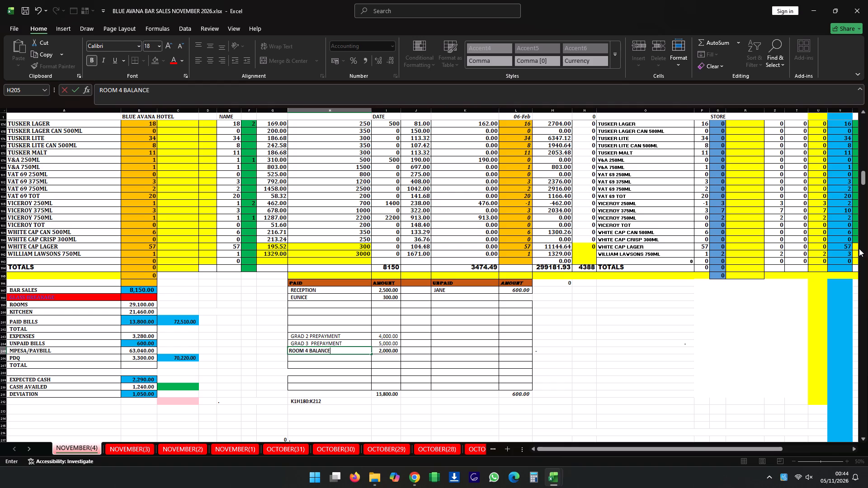
click(495, 347)
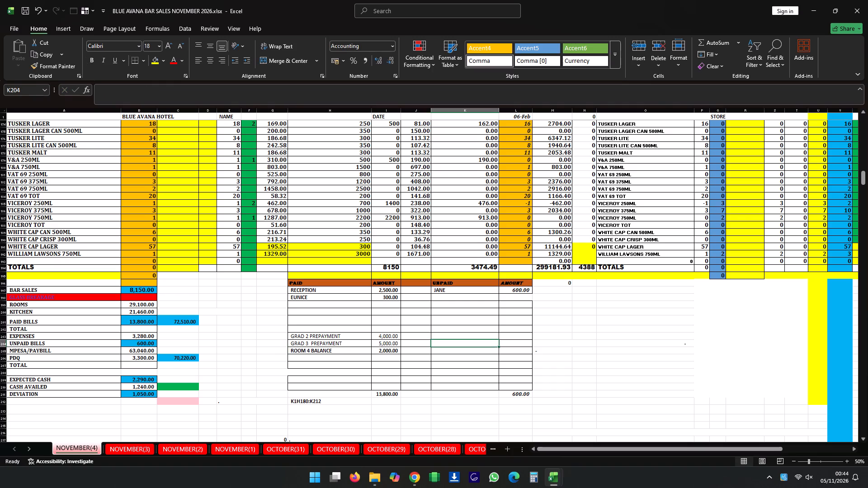
Enter two UNPAID bill amounts of 750 each in cells L204 and L205.
click(513, 334)
click(515, 348)
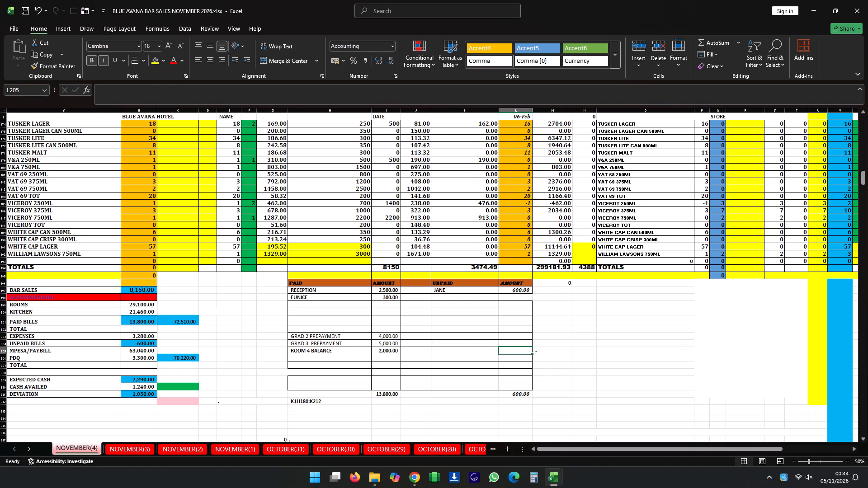
click(515, 340)
click(515, 336)
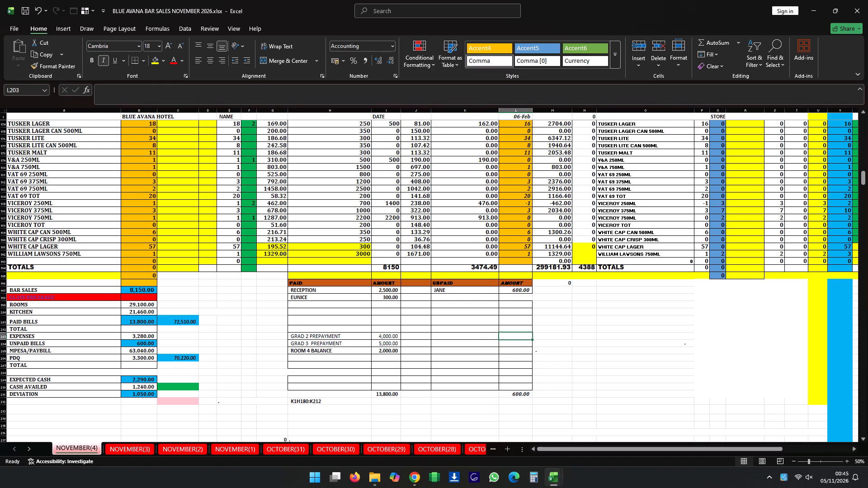
drag(440, 331, 437, 365)
click(438, 355)
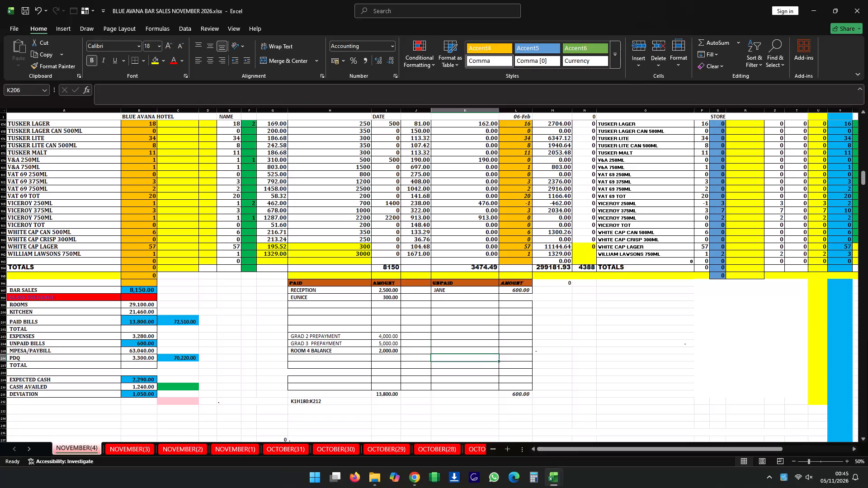
click(518, 344)
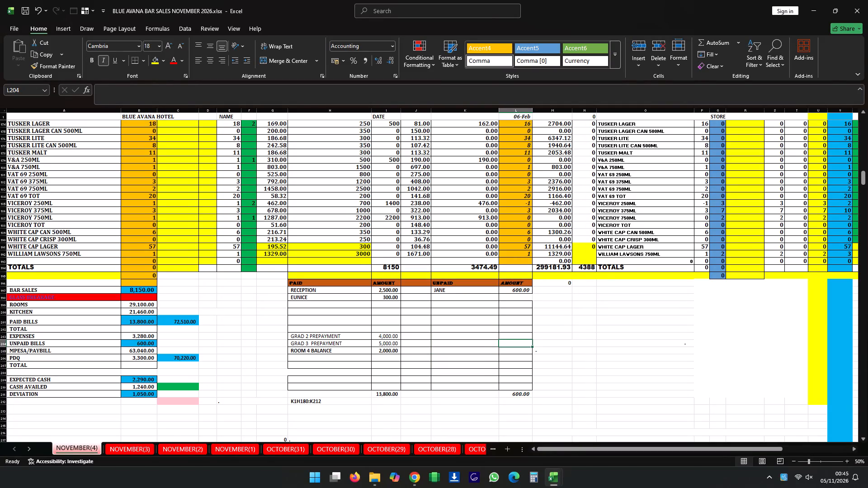
text(750)
key(Down)
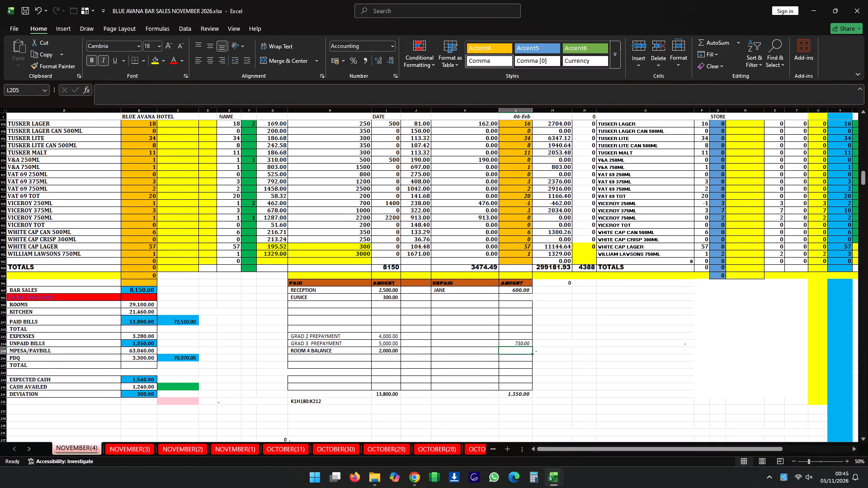
text(750)
key(Down)
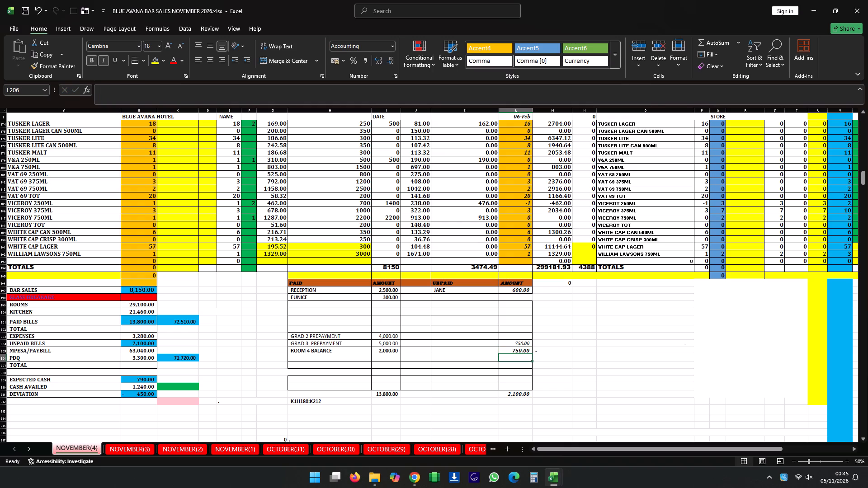
Select the empty UNPAID name cell K204 beside the first 750 amount for labelling.
key(Up)
key(Up)
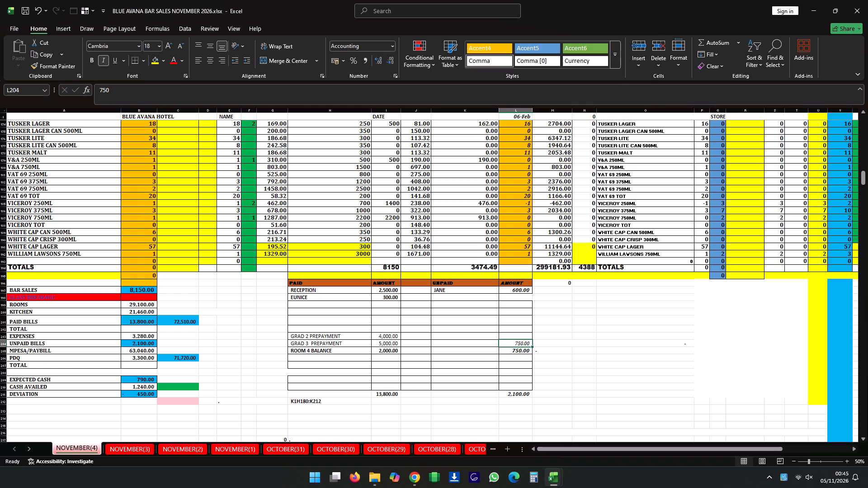
key(Left)
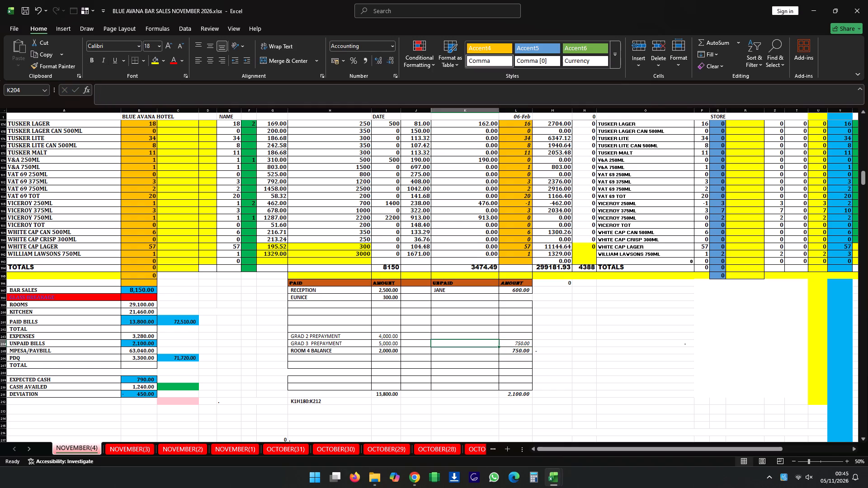
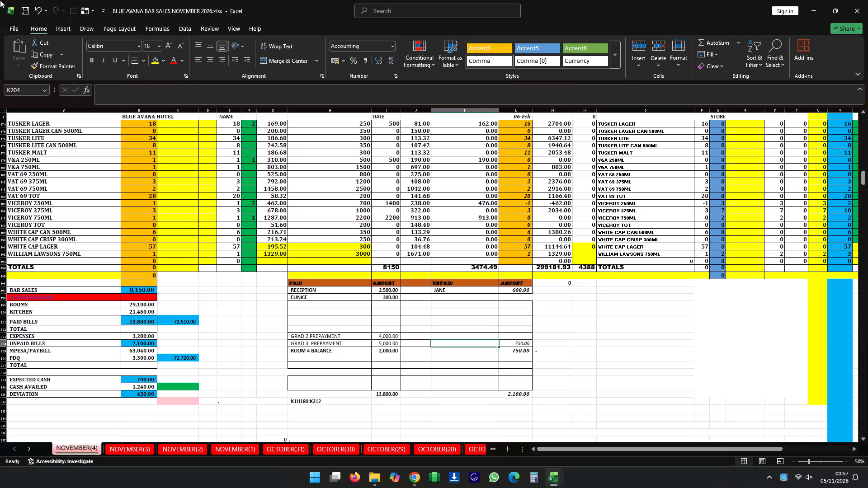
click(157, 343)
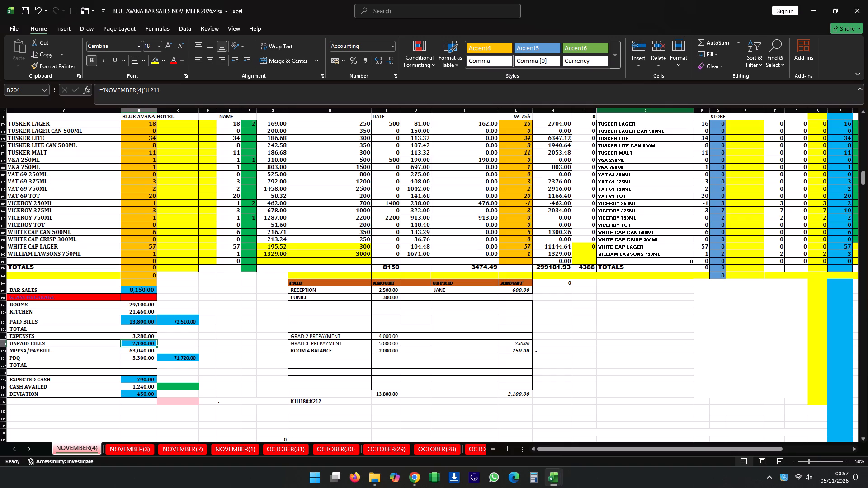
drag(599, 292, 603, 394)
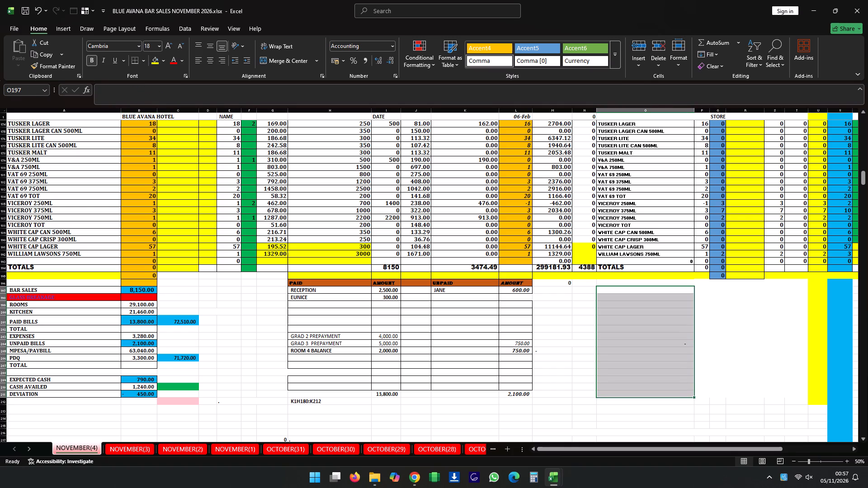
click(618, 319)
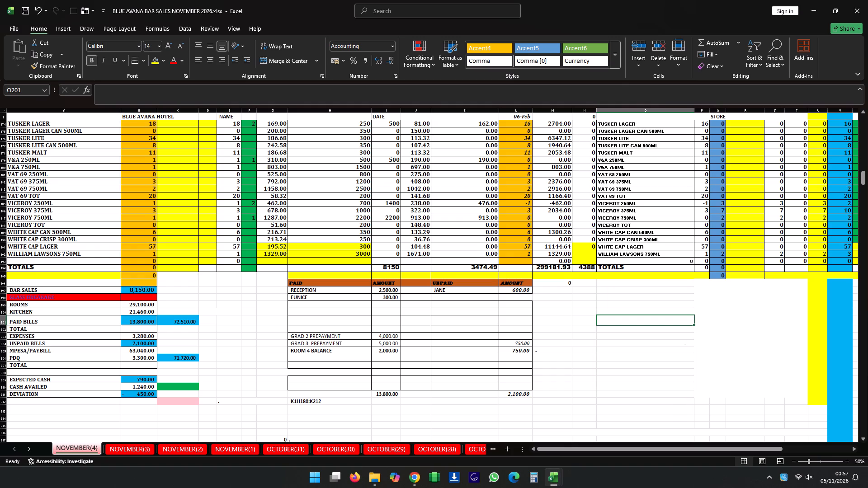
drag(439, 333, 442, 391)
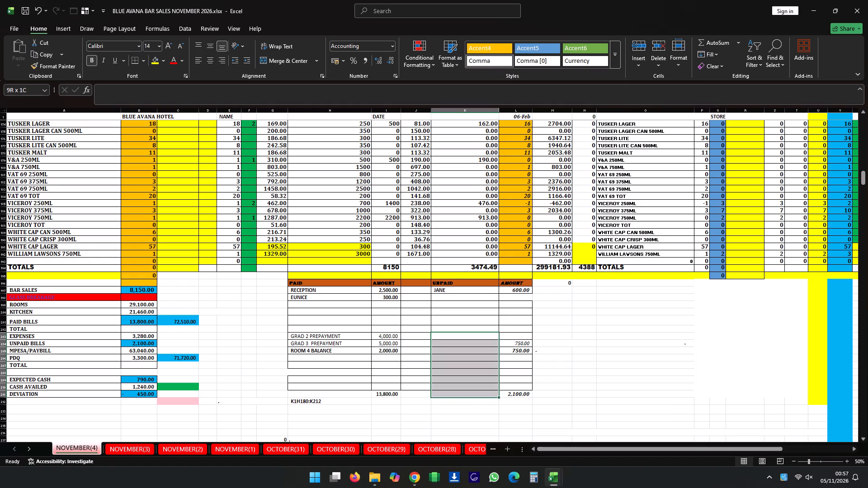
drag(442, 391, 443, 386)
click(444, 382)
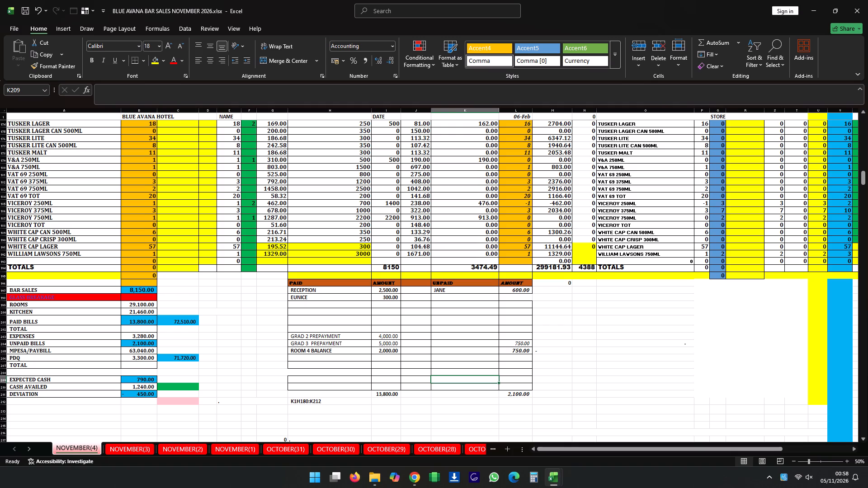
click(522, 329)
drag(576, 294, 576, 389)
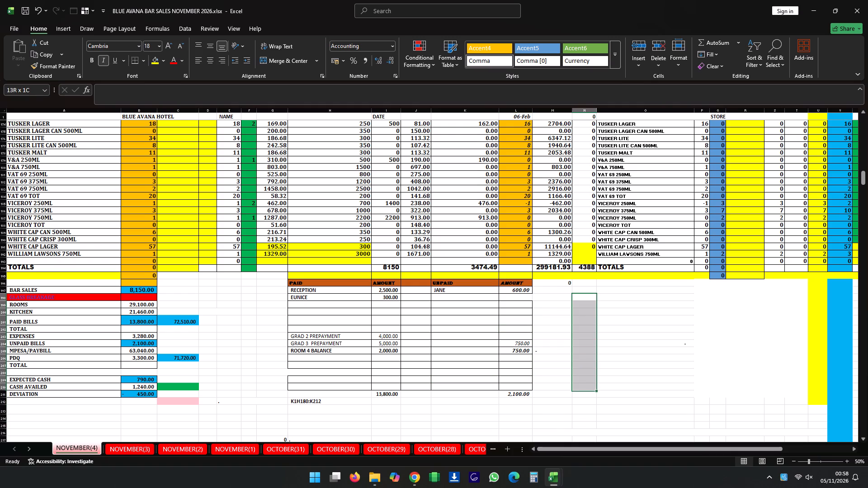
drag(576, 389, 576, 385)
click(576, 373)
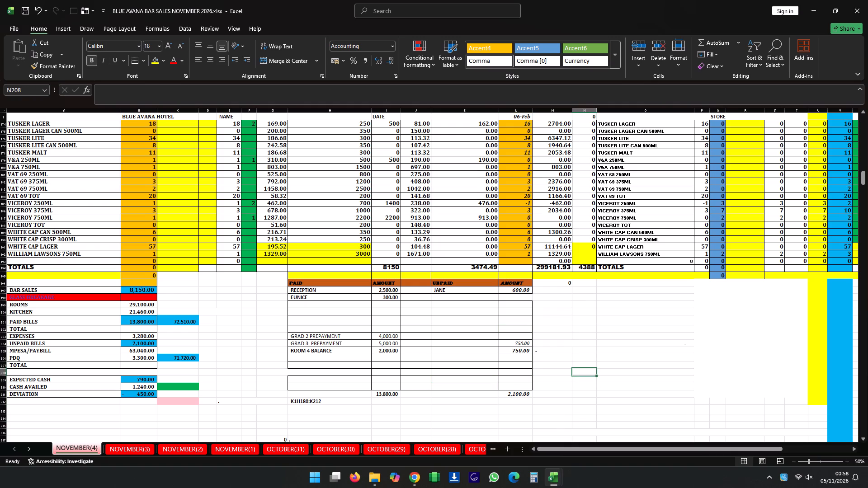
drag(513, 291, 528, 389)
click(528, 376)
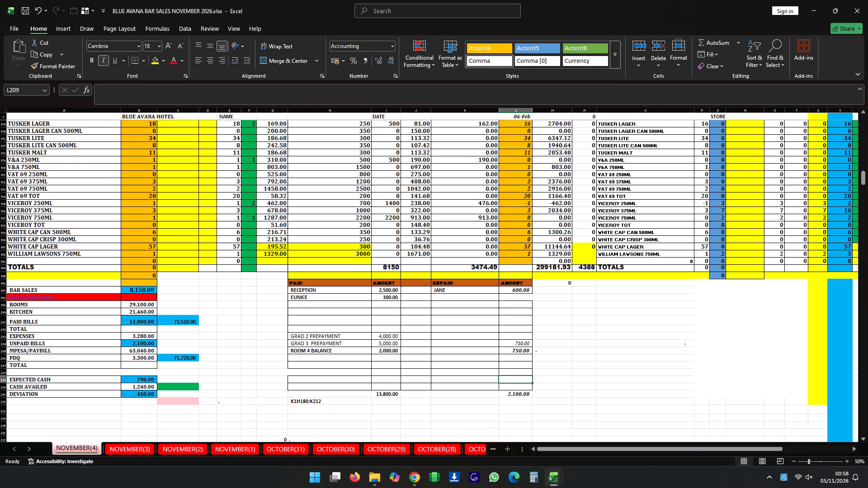
click(525, 295)
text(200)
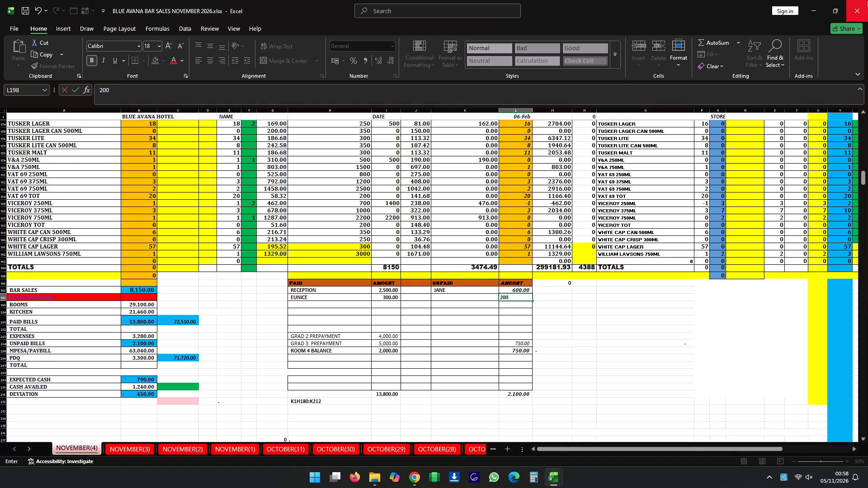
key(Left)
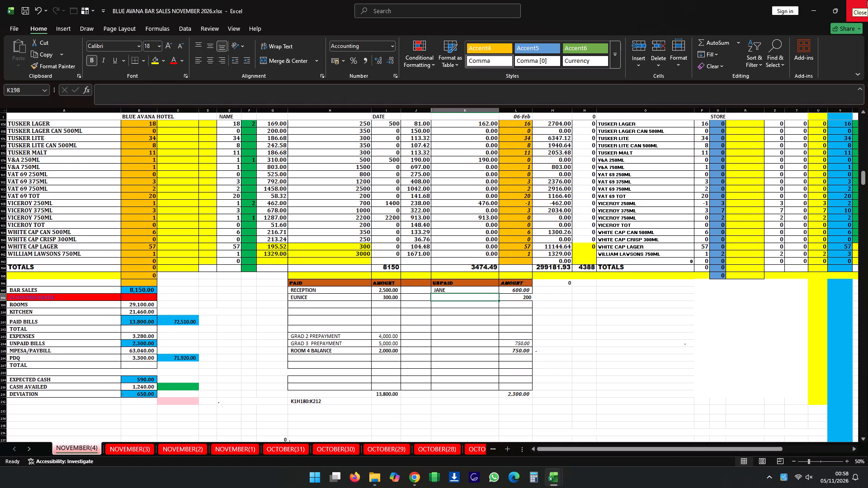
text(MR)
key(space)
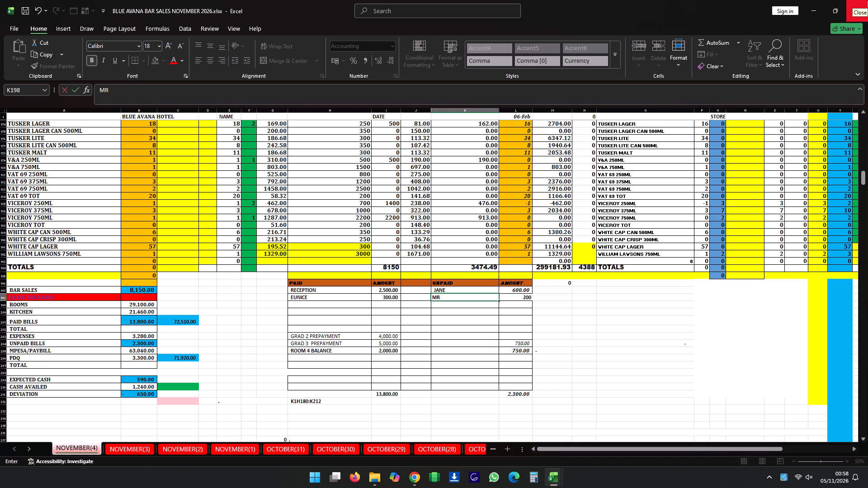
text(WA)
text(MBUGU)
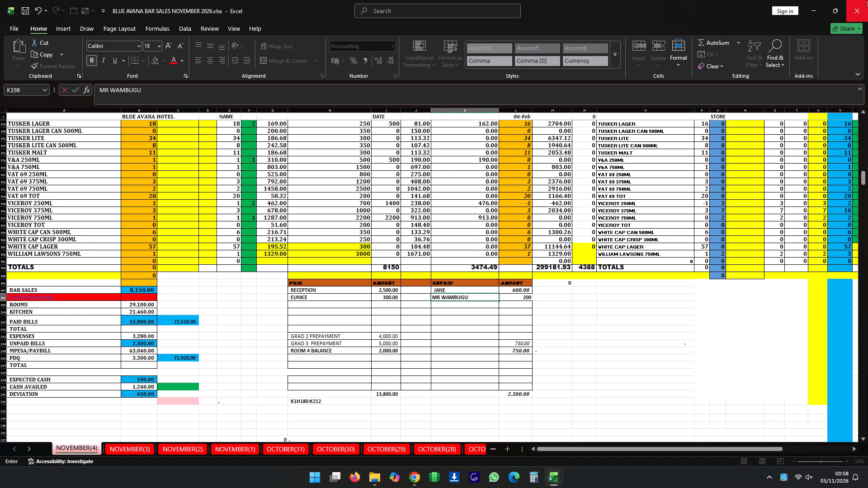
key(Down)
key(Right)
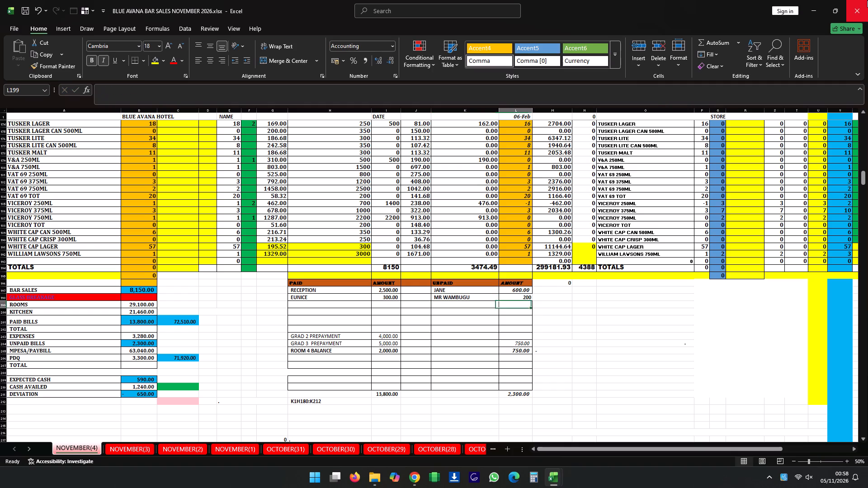
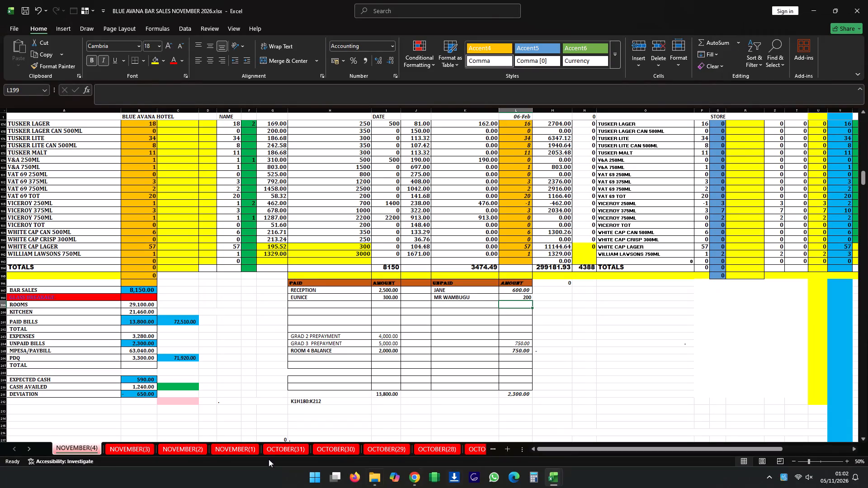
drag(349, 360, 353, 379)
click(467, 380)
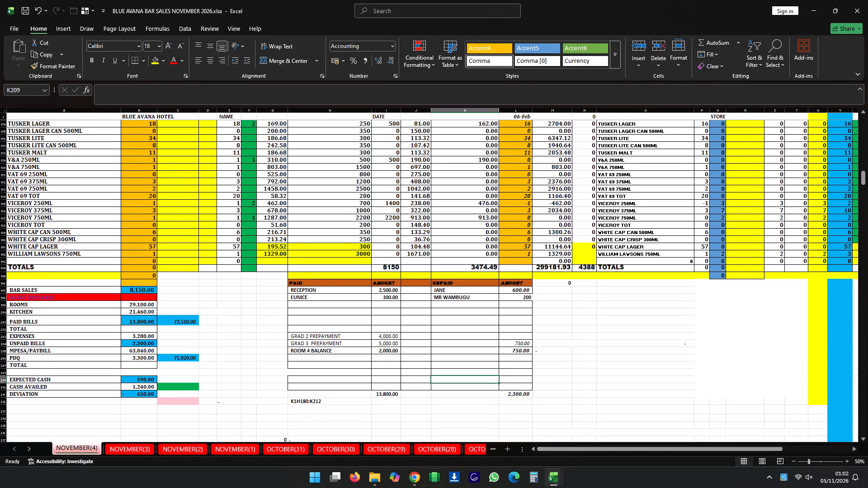
Adjust the screen brightness and switch on the mobile hotspot in the Windows quick settings, returning to the workbook.
click(809, 487)
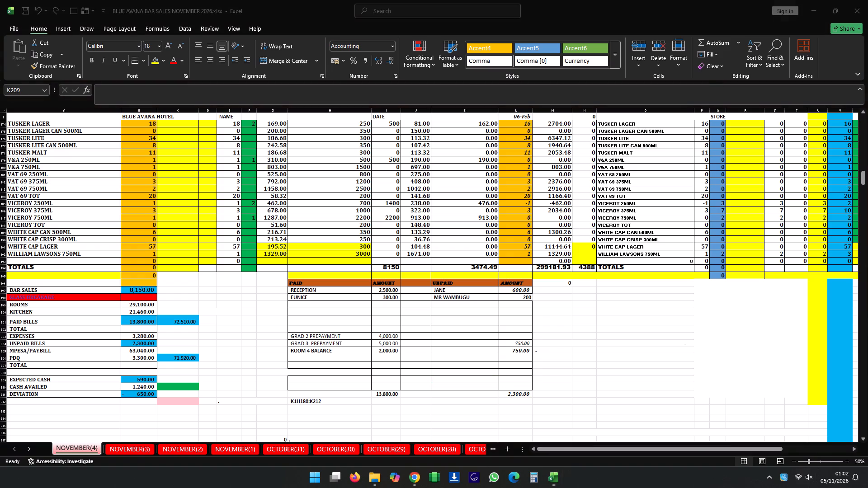
click(766, 395)
click(742, 342)
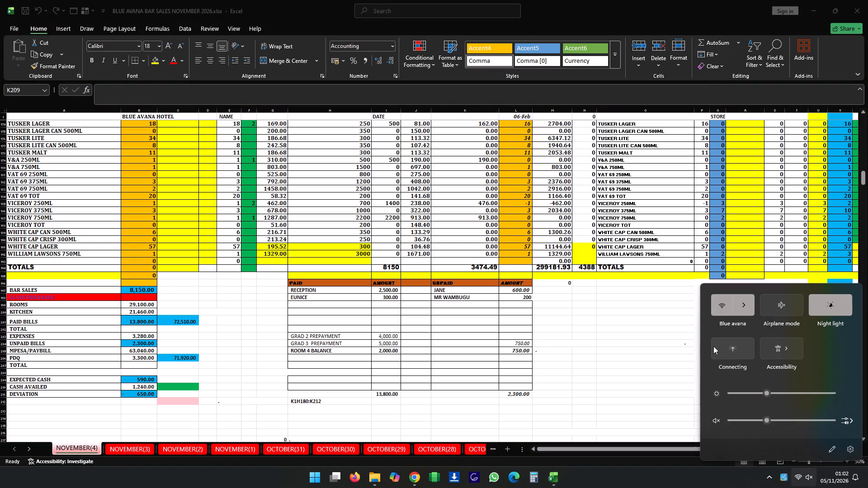
click(685, 353)
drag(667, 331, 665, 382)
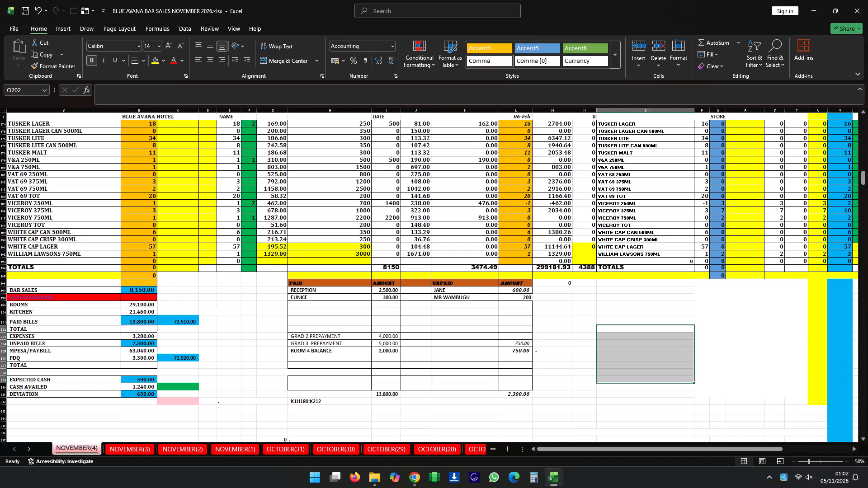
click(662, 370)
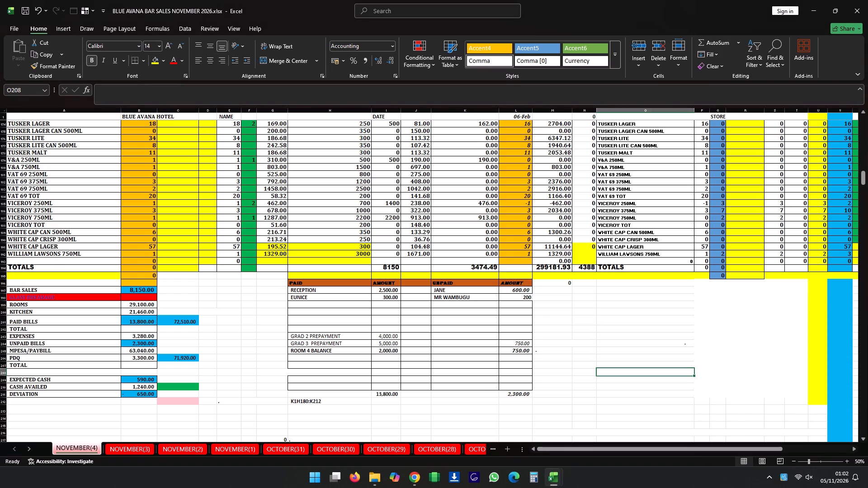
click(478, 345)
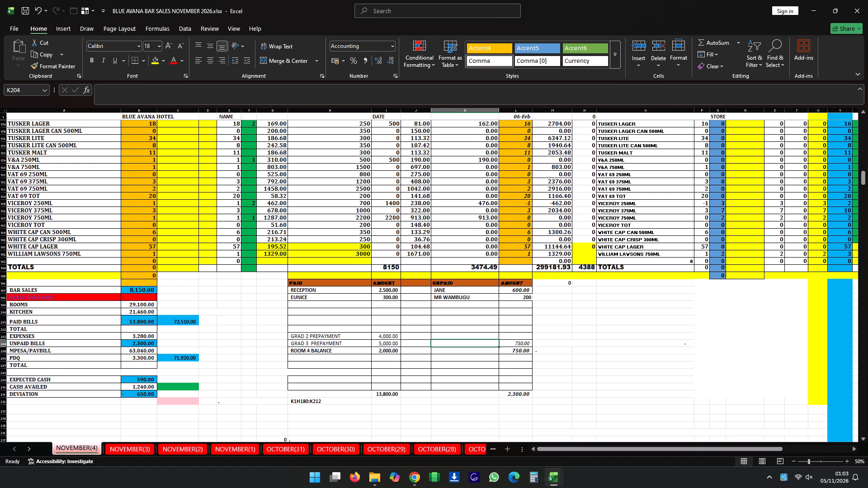
Open the GRAD 3 PREPAYMENT label in cell H204 for editing.
double_click(348, 343)
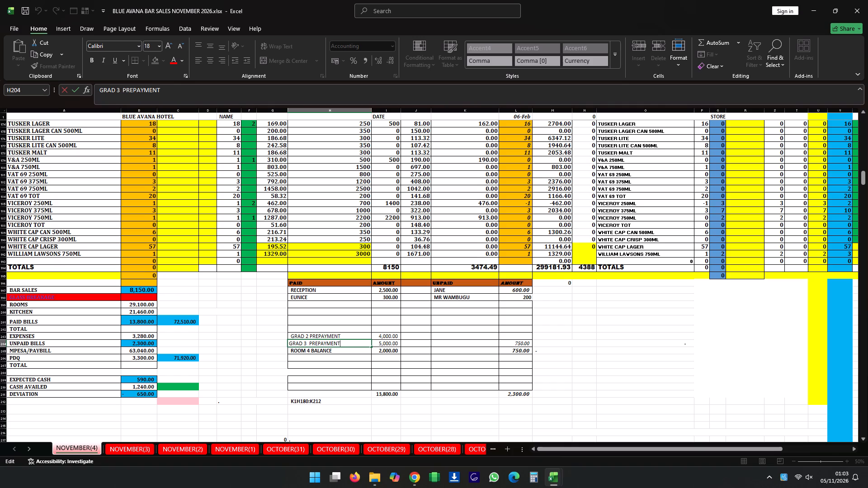
Append (ALEY) to the GRAD 3 PREPAYMENT label in cell H204 of the paid bills.
key(BackSpace)
key(shift+parenleft)
text(aley)
key(BackSpace)
key(BackSpace)
key(BackSpace)
key(BackSpace)
key(a)
text(LEY)
key(shift+parenright)
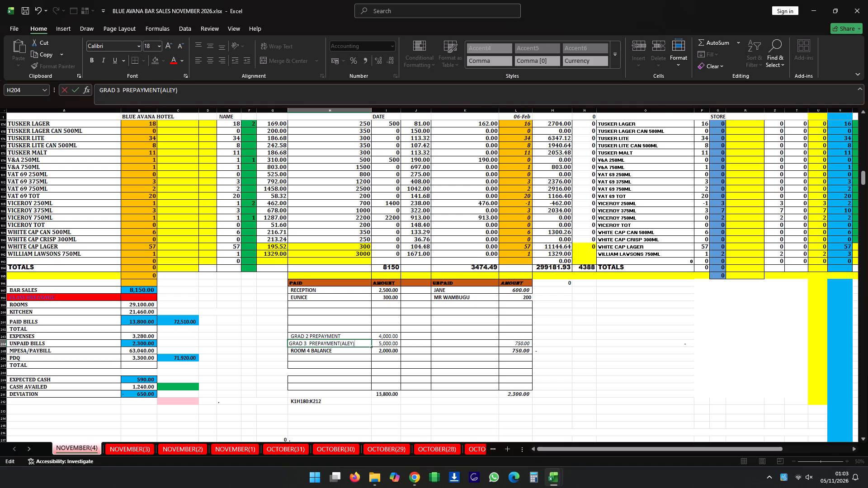
Extend the paid bill label in cell H203 to read GRAD 2 PREPAYMENT (JOYCE).
click(356, 333)
click(356, 333)
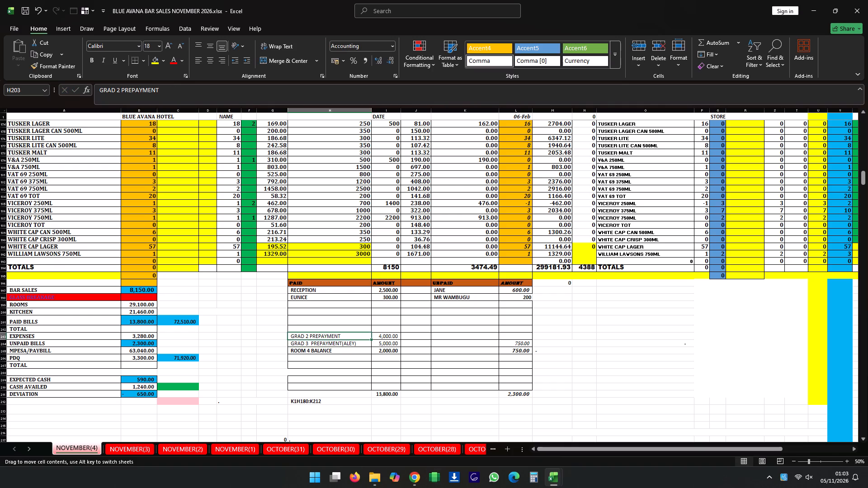
double_click(357, 337)
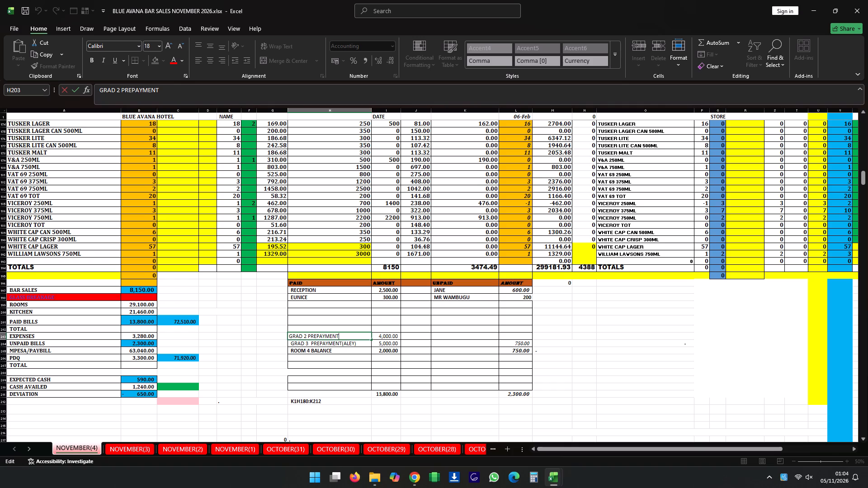
key(shift+parenleft)
text(JOYCE)
key(shift+parenright)
click(339, 336)
key(space)
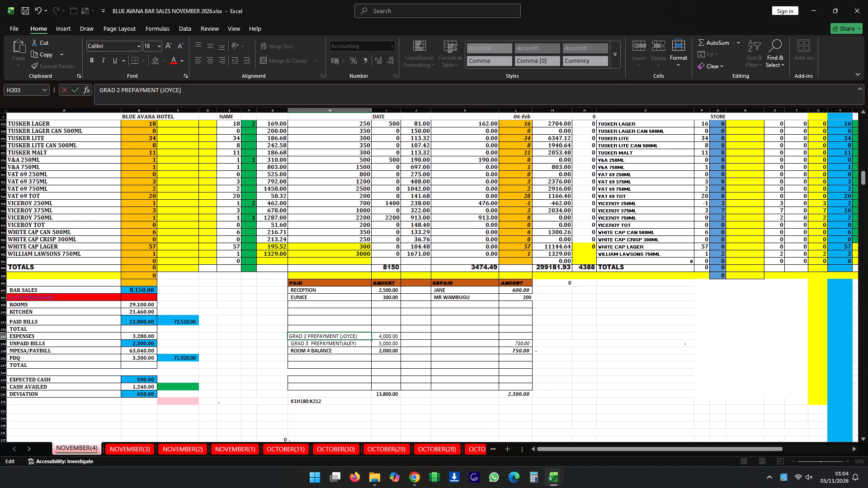
Insert a space before (ALEY) in the GRAD 3 prepayment label in cell H204.
click(351, 344)
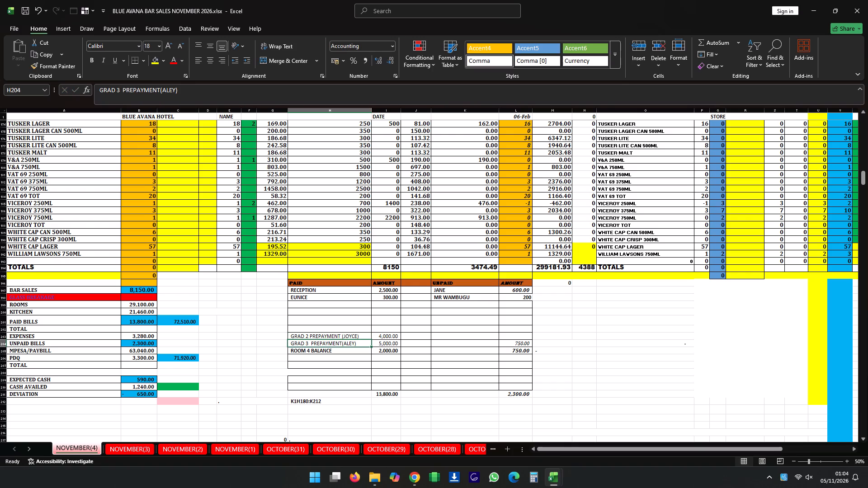
double_click(345, 343)
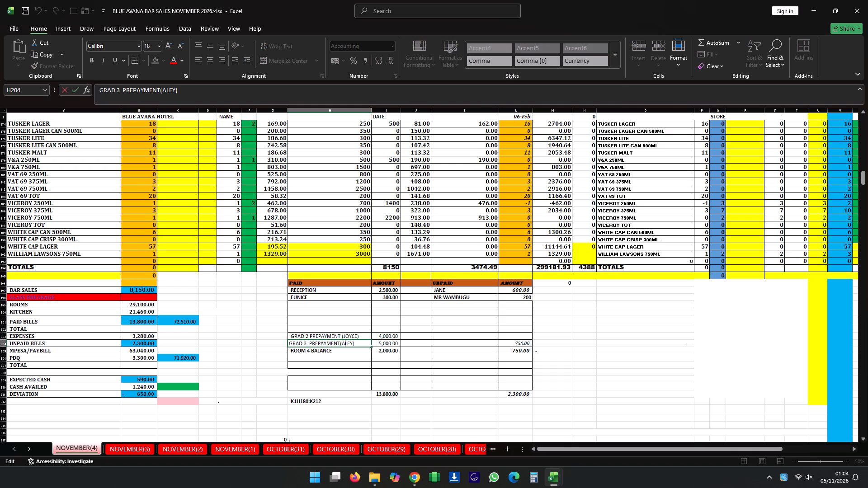
Insert a space before (ALEY) in the GRAD 3 PREPAYMENT label in cell H204 of the paid bills.
click(340, 344)
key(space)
click(246, 249)
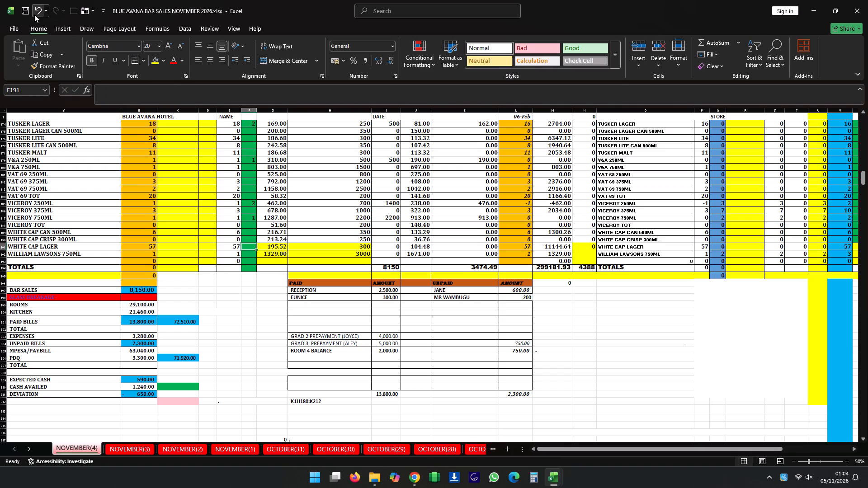
Save the bar sales workbook.
click(22, 14)
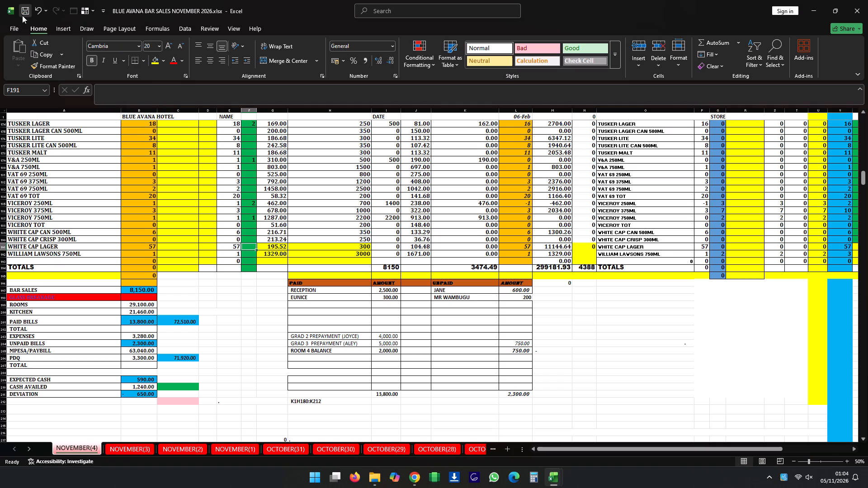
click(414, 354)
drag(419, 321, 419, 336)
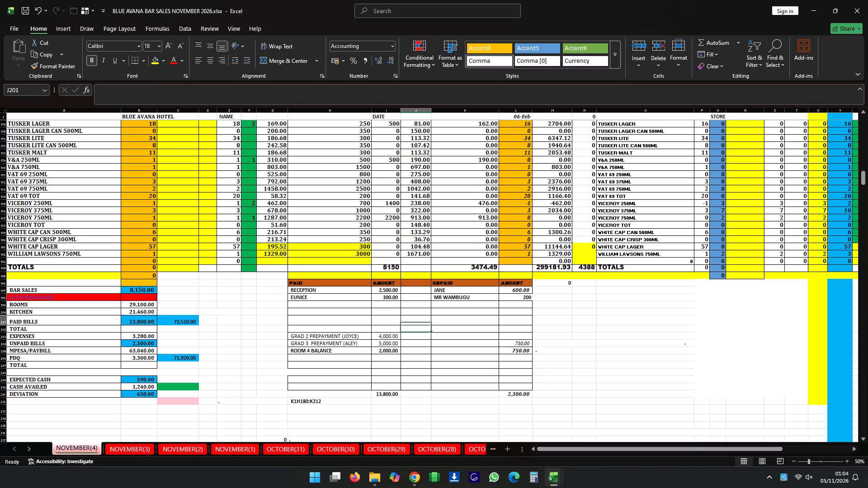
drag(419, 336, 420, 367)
Lower the display brightness to its minimum in the system quick settings and return to the workbook.
click(807, 485)
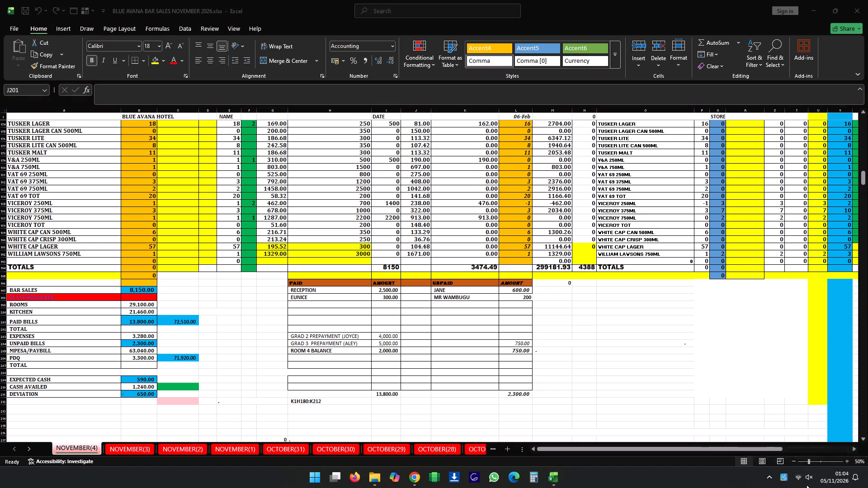
drag(764, 394, 680, 394)
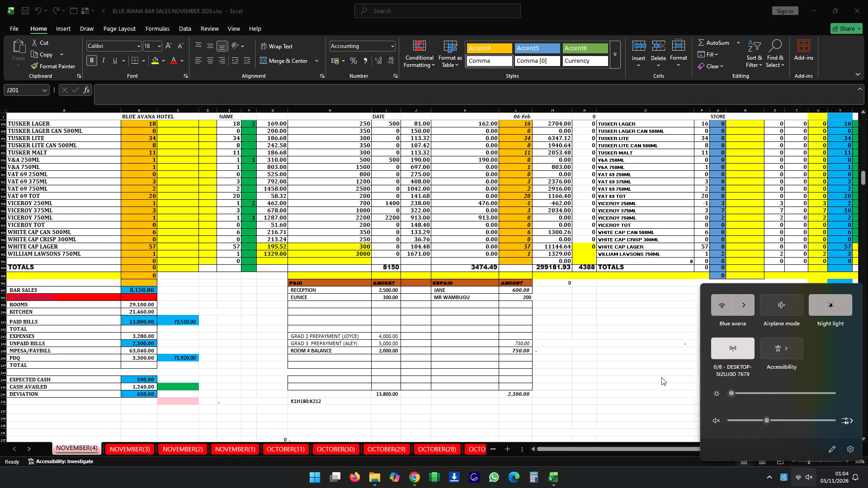
click(661, 377)
click(661, 377)
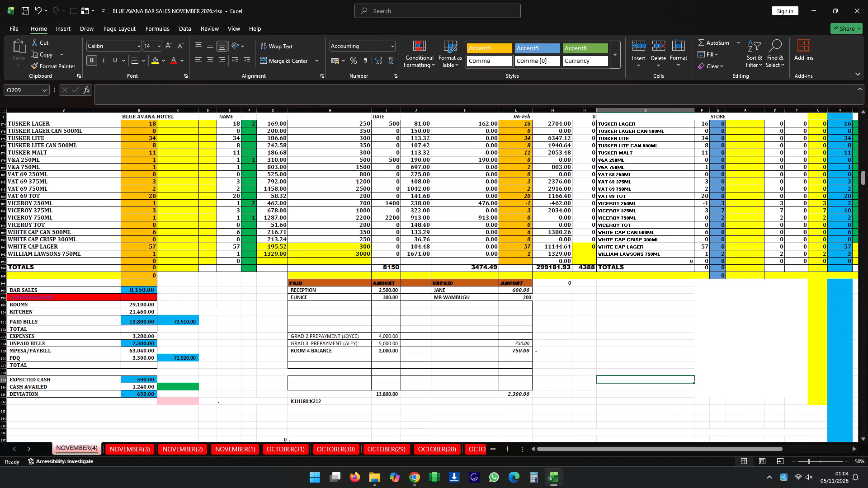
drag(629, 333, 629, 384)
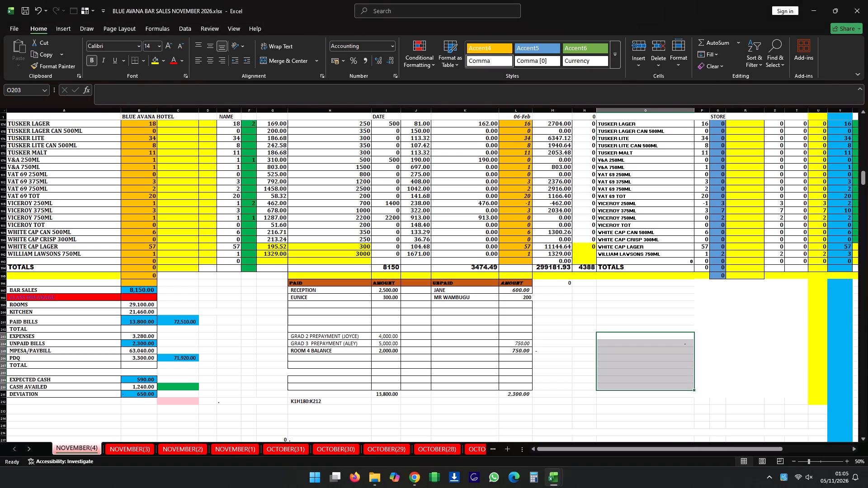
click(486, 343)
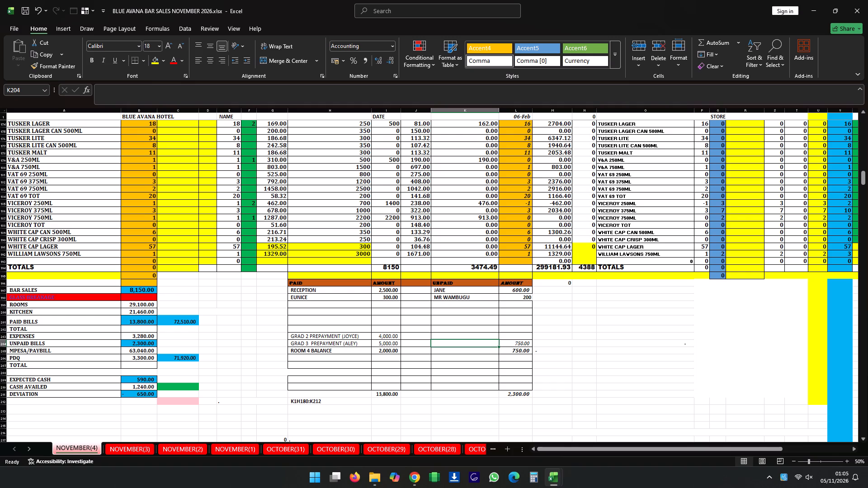
Switch to the NOVEMBER(3) sheet of the workbook.
click(145, 446)
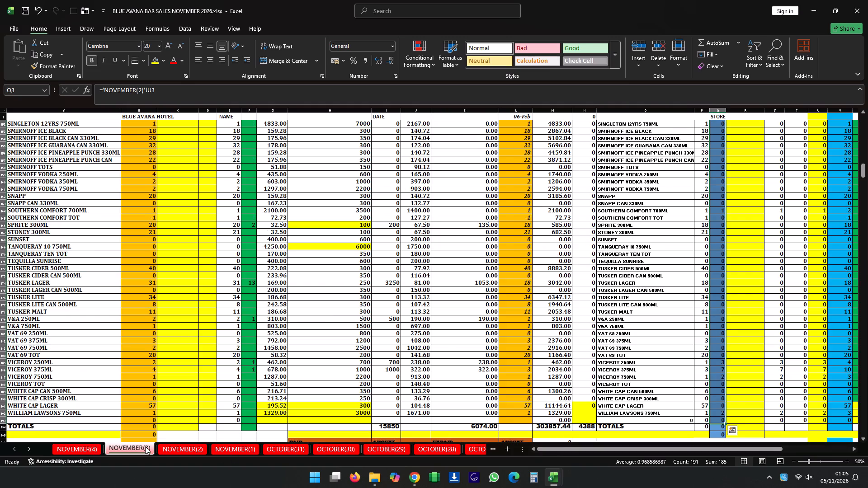
Review the paid and unpaid bills on the NOVEMBER(3) sheet, and return to NOVEMBER(4).
scroll(145, 446, down, 9)
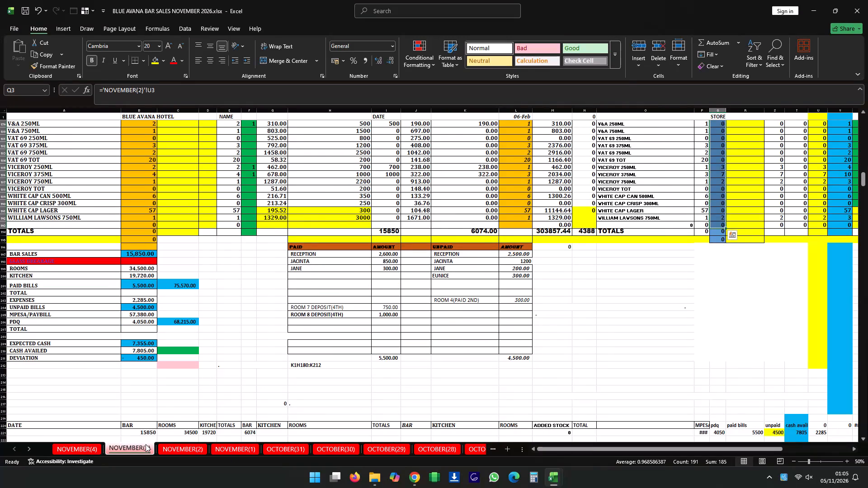
click(99, 451)
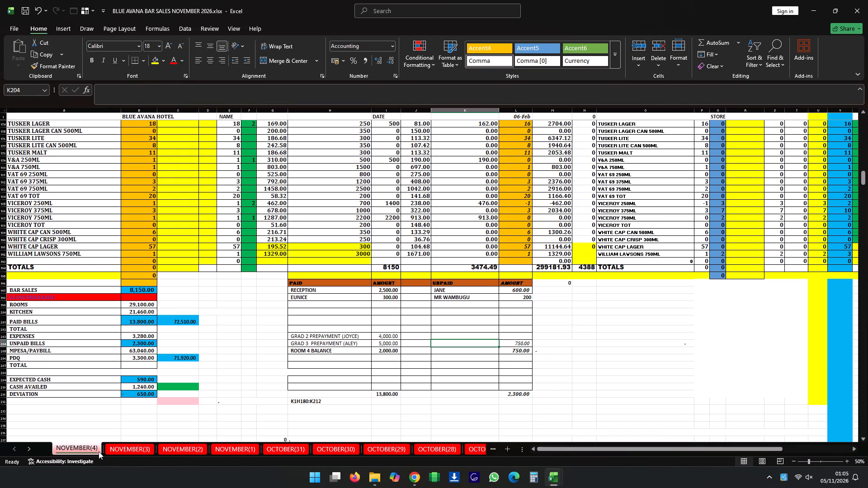
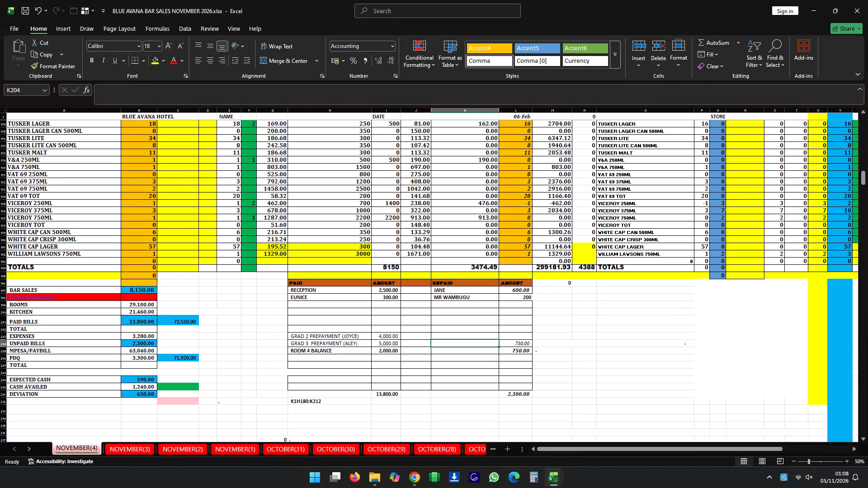
Add a paid bill in row 199 with the amount 1200 and the label JACINTA.
click(382, 305)
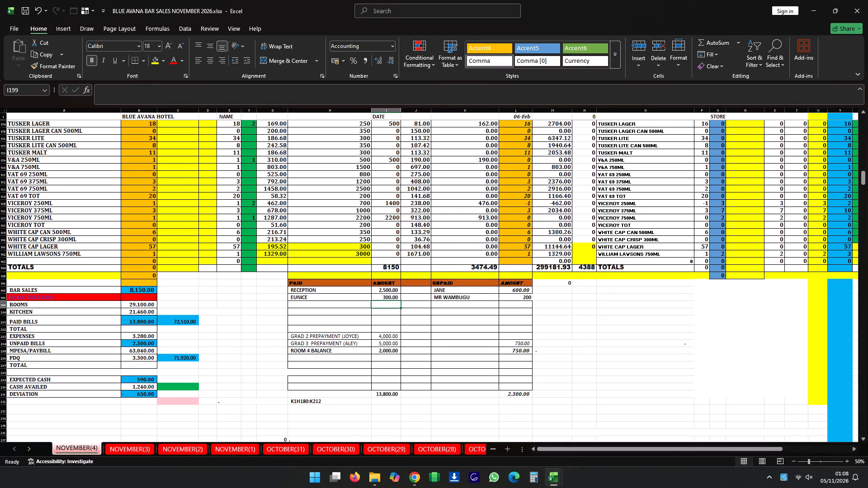
text(1200)
key(Left)
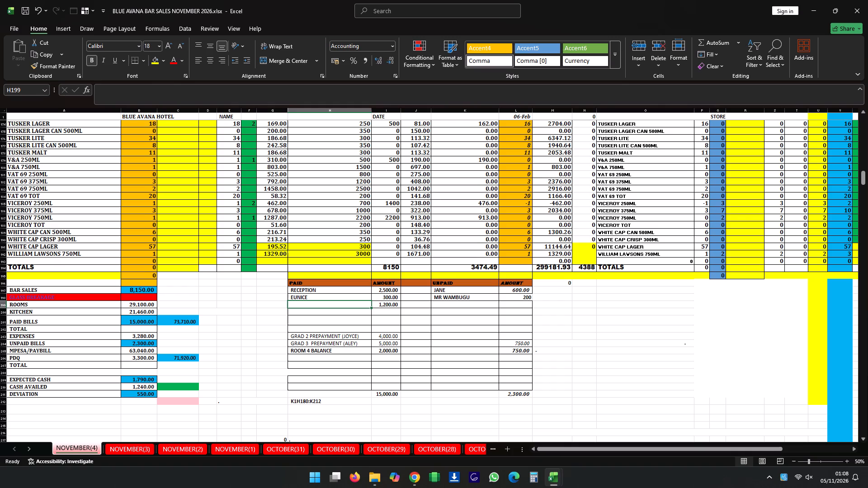
key(j)
text(ACINTA)
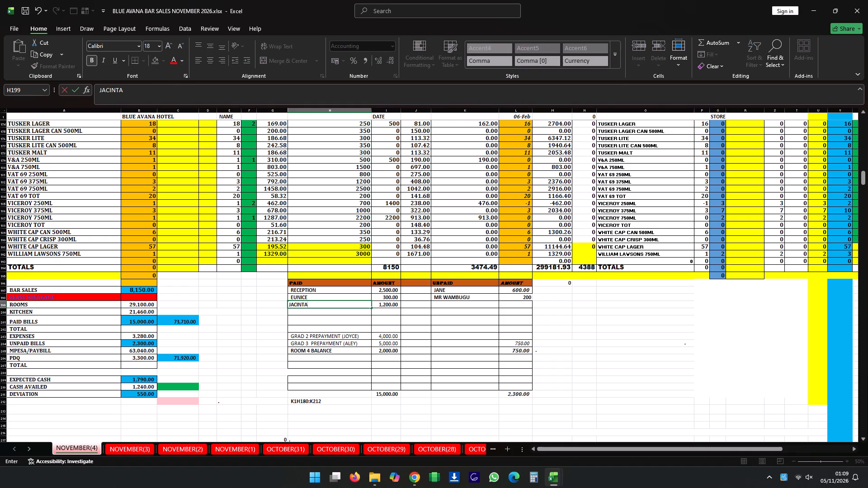
click(424, 346)
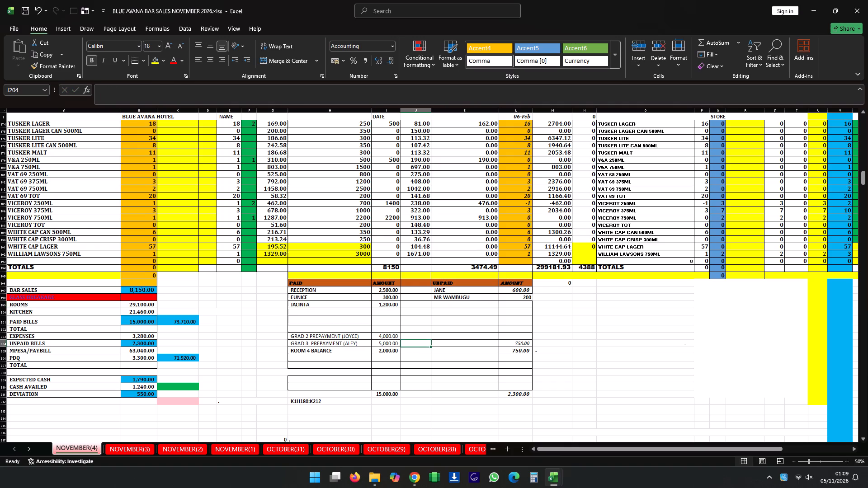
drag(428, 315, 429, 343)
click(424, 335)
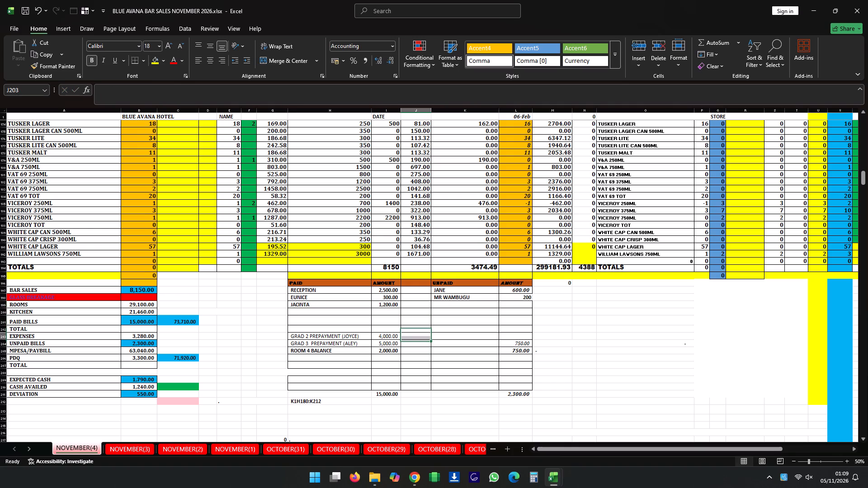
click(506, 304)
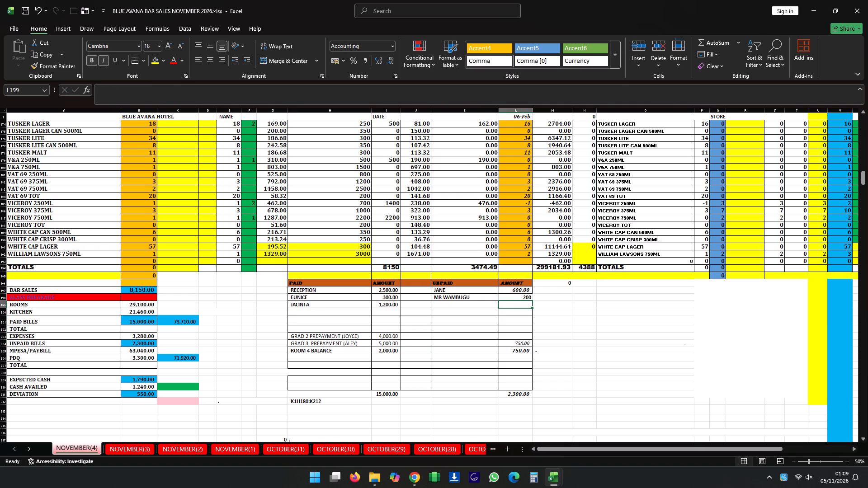
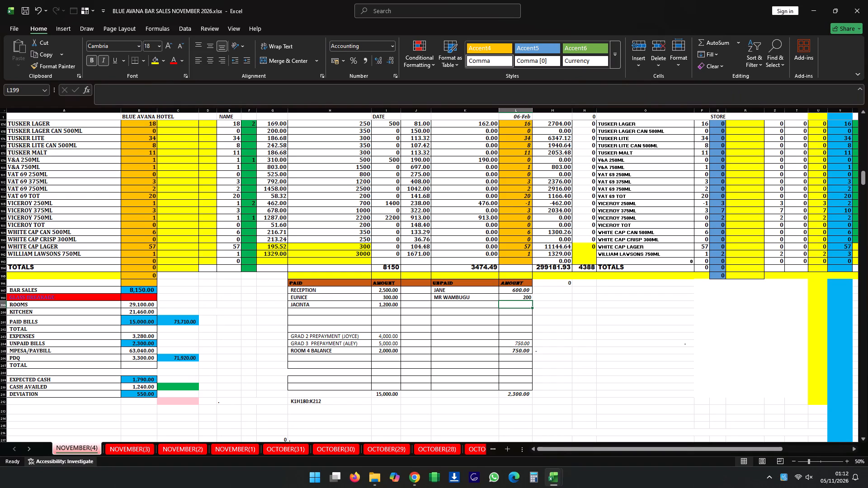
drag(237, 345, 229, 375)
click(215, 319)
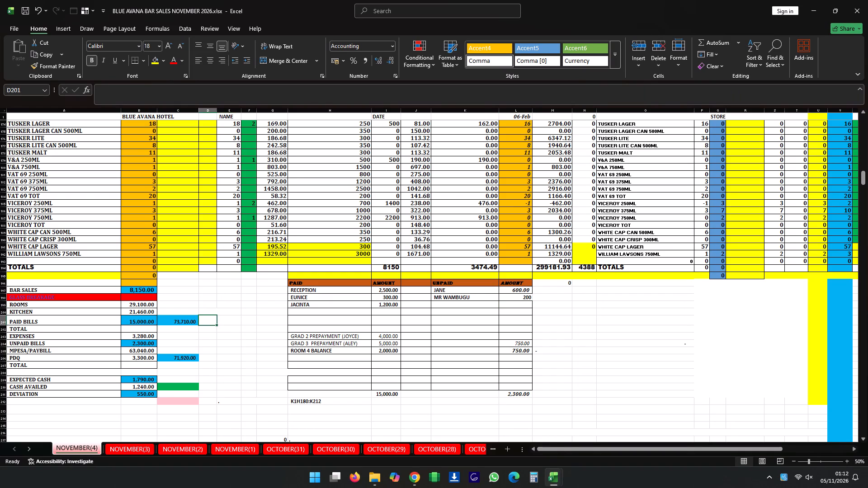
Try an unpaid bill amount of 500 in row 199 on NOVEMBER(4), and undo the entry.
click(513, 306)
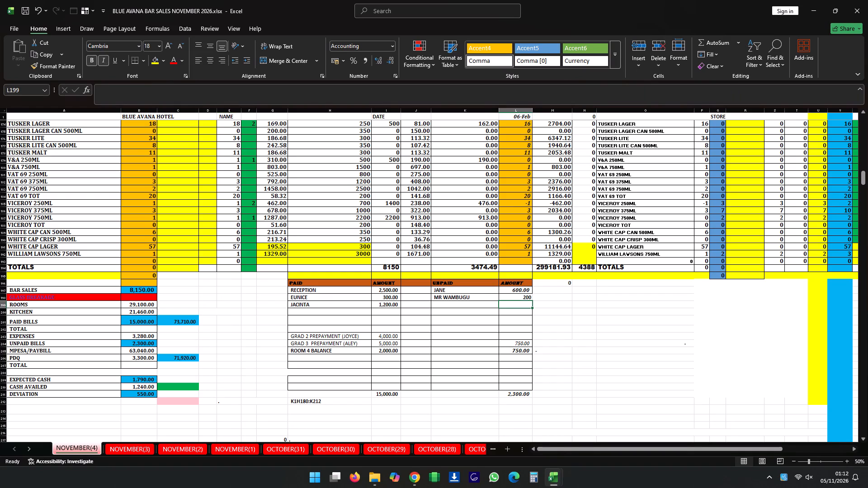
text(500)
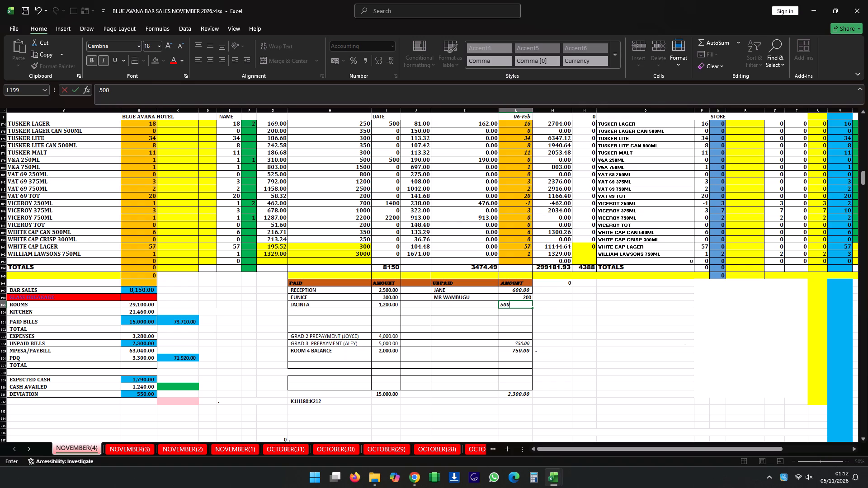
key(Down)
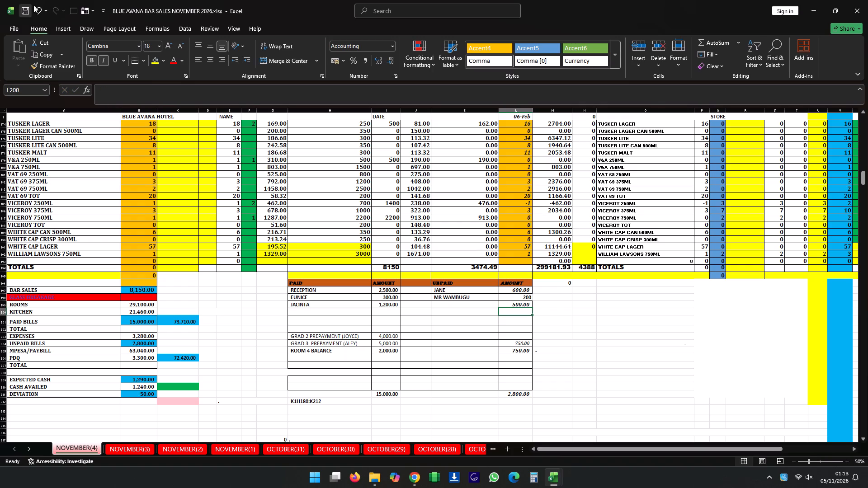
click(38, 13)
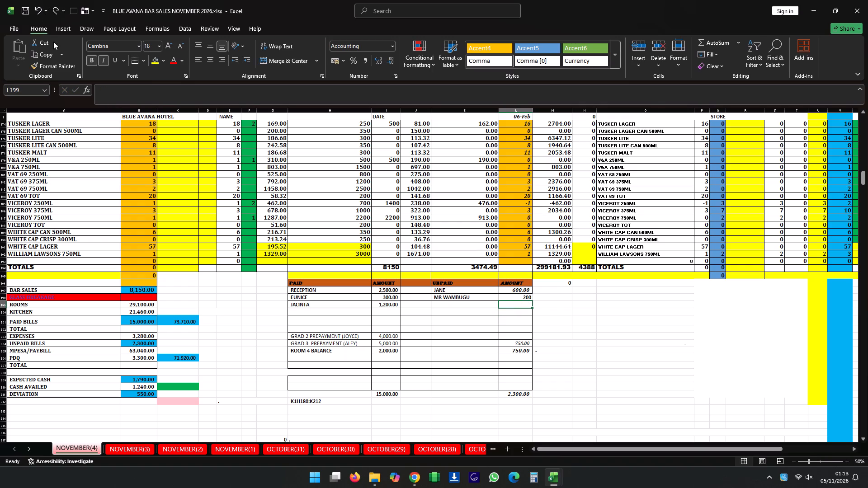
Review the daily summaries and paid and unpaid bills on NOVEMBER(3), NOVEMBER(2) and NOVEMBER(1), and return to NOVEMBER(4).
click(131, 450)
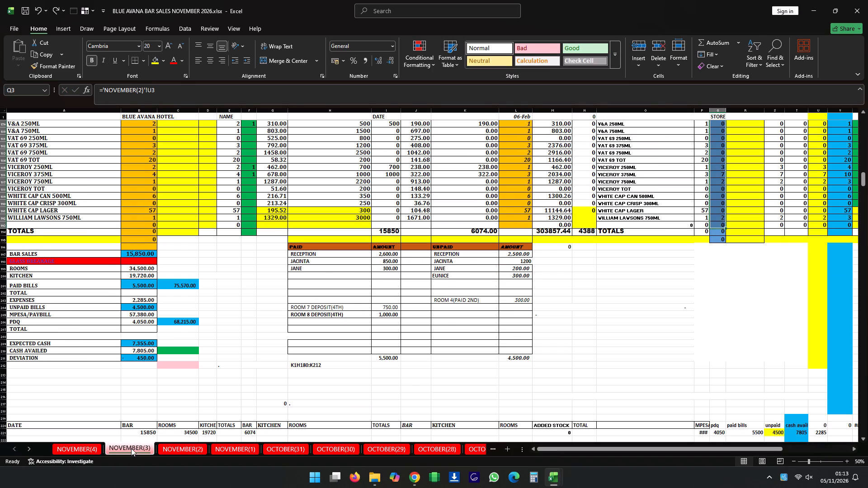
drag(132, 386, 137, 407)
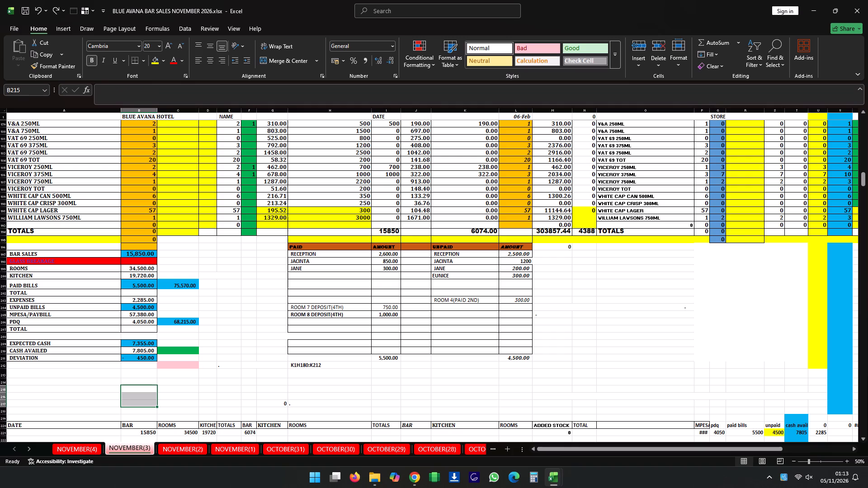
click(137, 400)
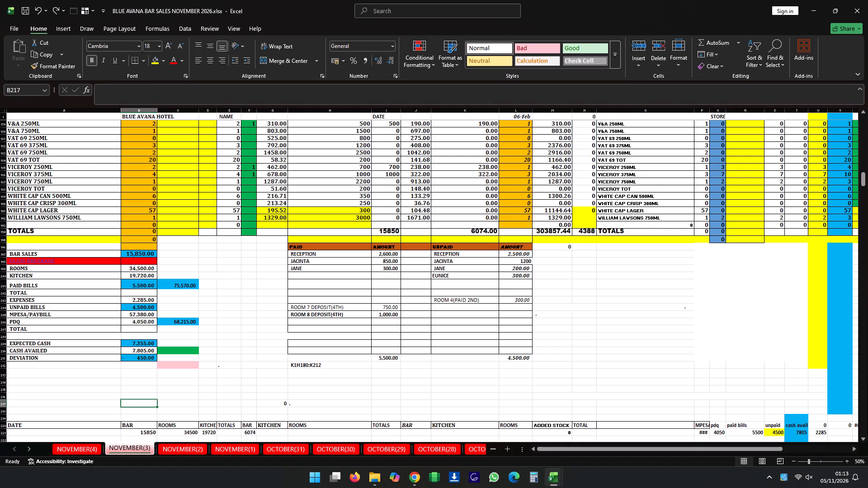
click(161, 450)
scroll(158, 422, down, 4)
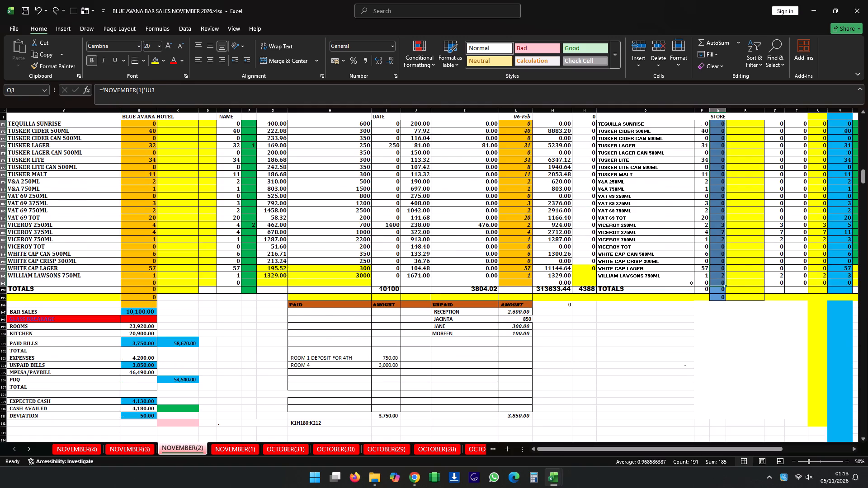
scroll(156, 420, down, 3)
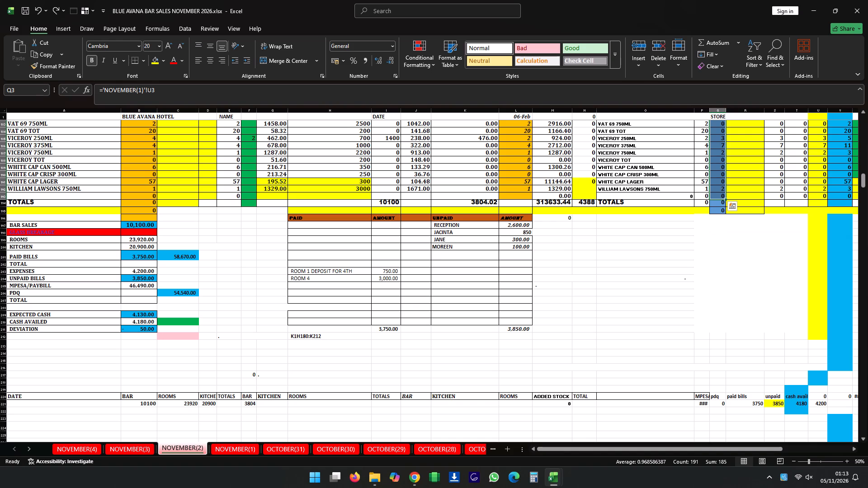
click(254, 453)
scroll(241, 440, down, 4)
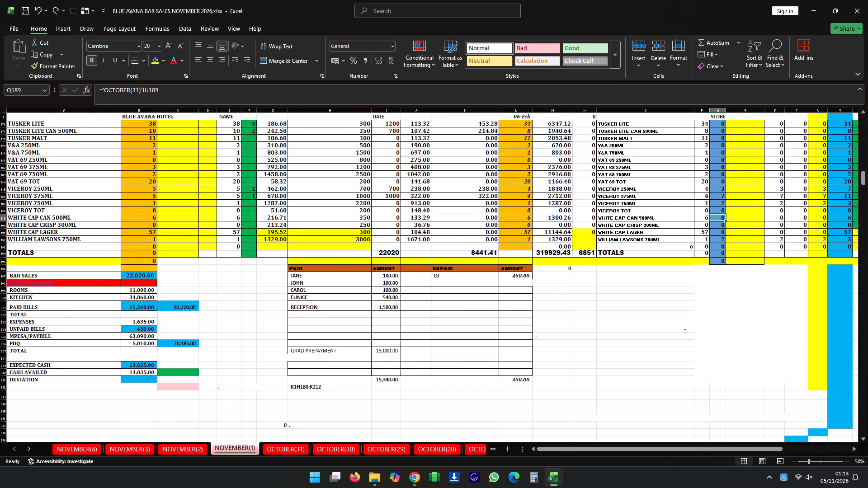
click(197, 450)
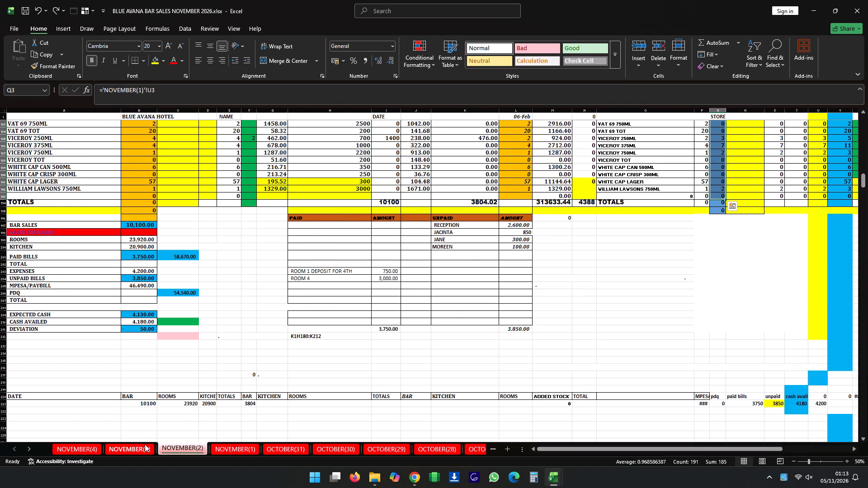
click(145, 444)
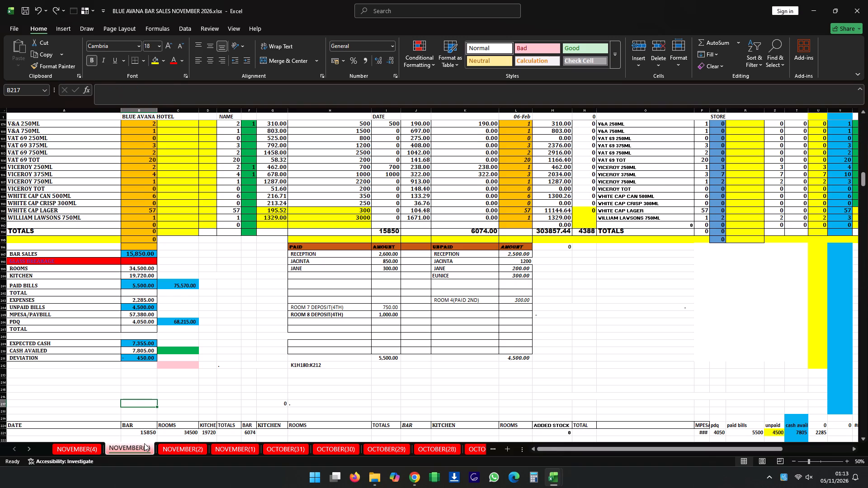
drag(145, 394, 145, 403)
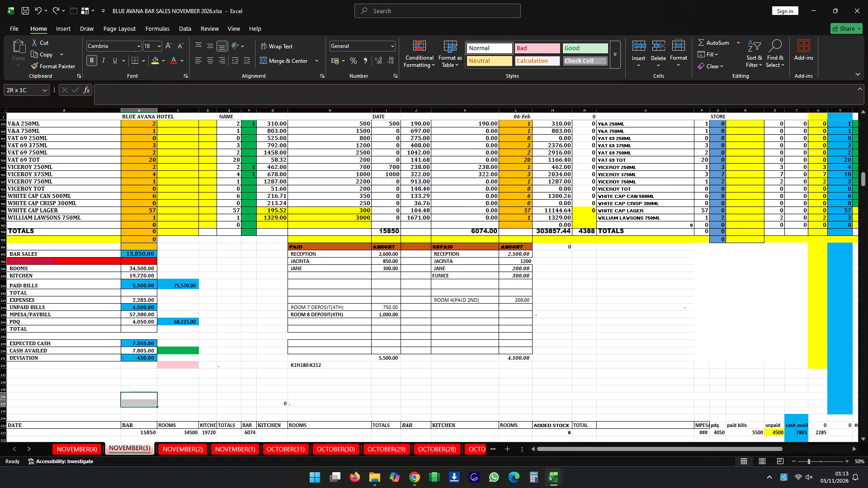
drag(145, 403, 145, 408)
click(145, 408)
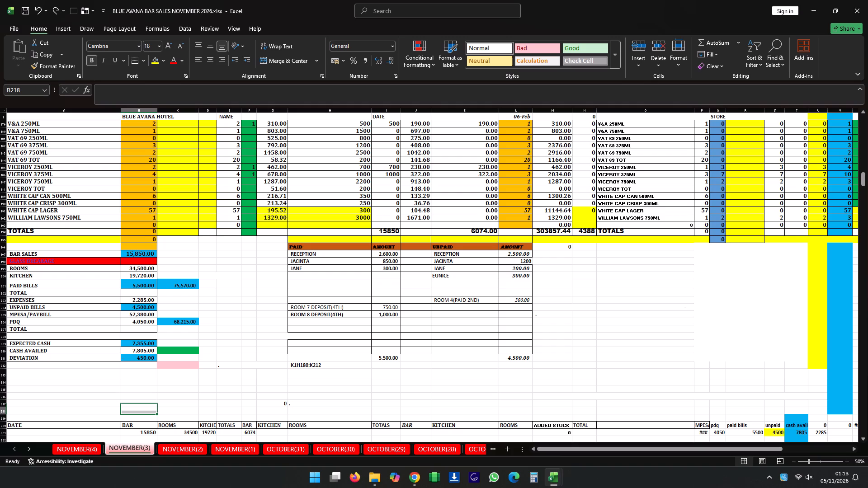
click(91, 451)
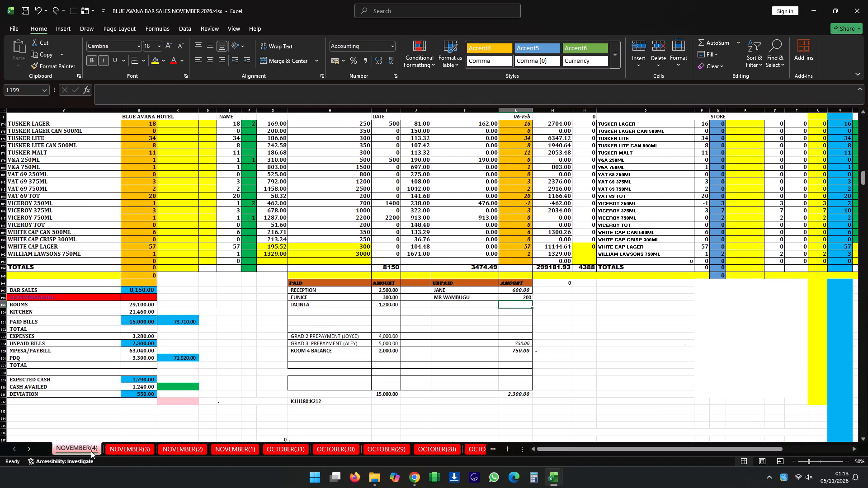
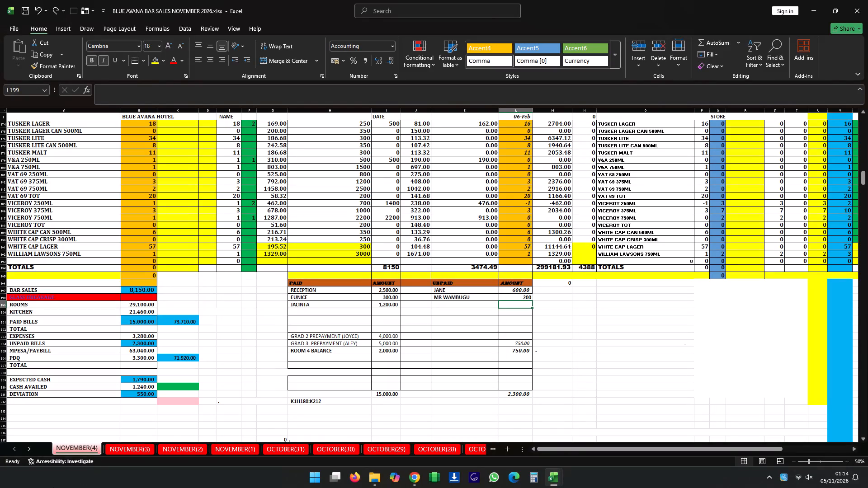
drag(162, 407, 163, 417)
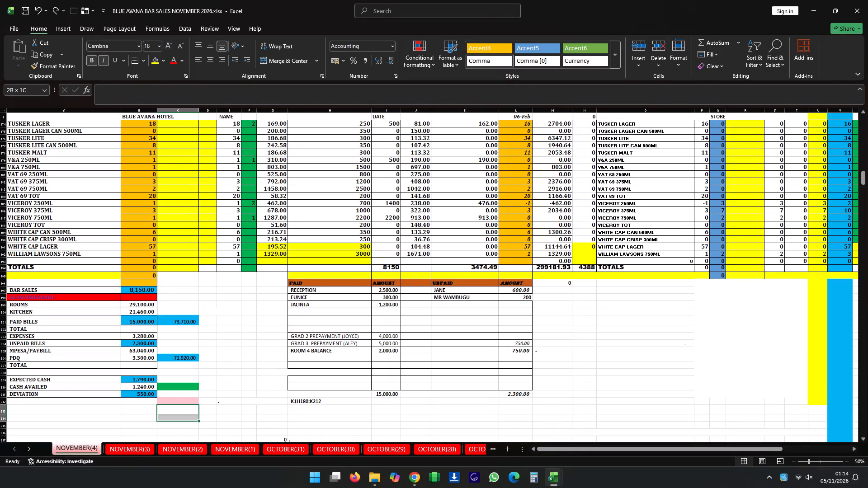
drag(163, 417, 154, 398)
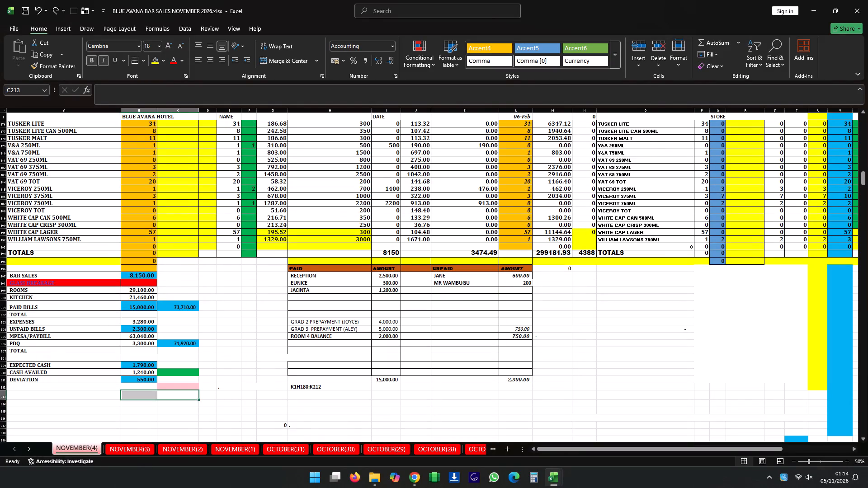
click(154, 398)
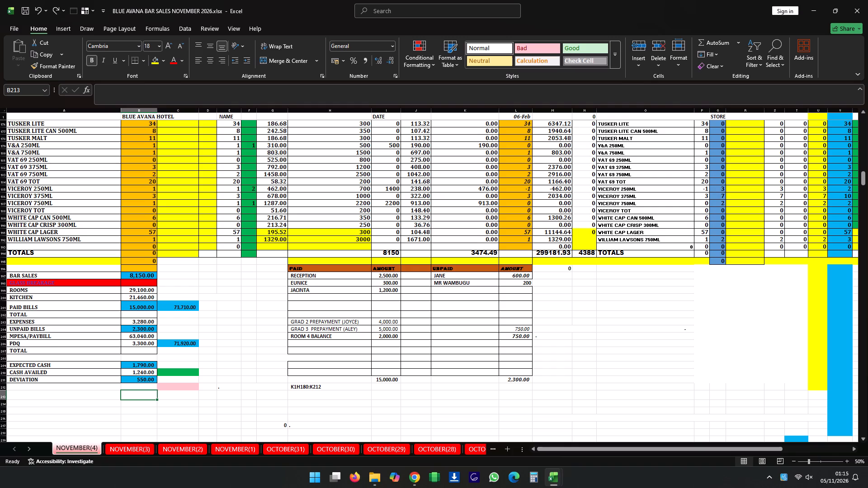
Enter an unpaid bill amount of 150 in row 207 of the unpaid amounts on NOVEMBER(4).
scroll(508, 366, down, 1)
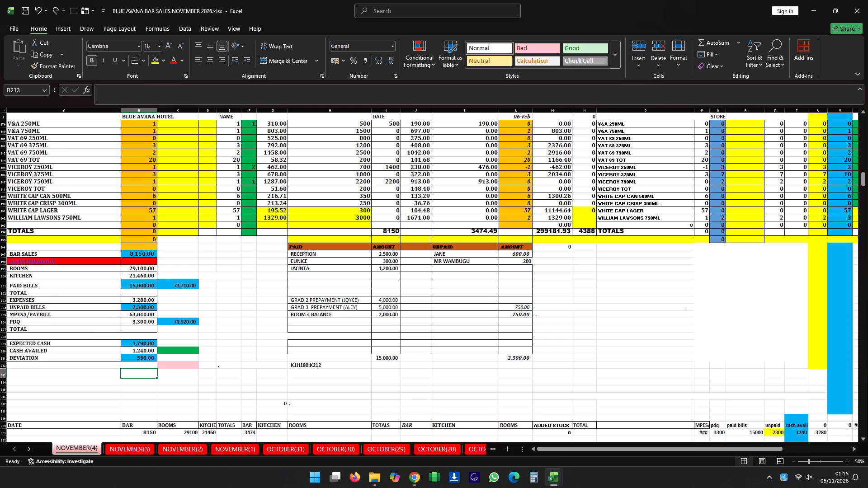
click(518, 331)
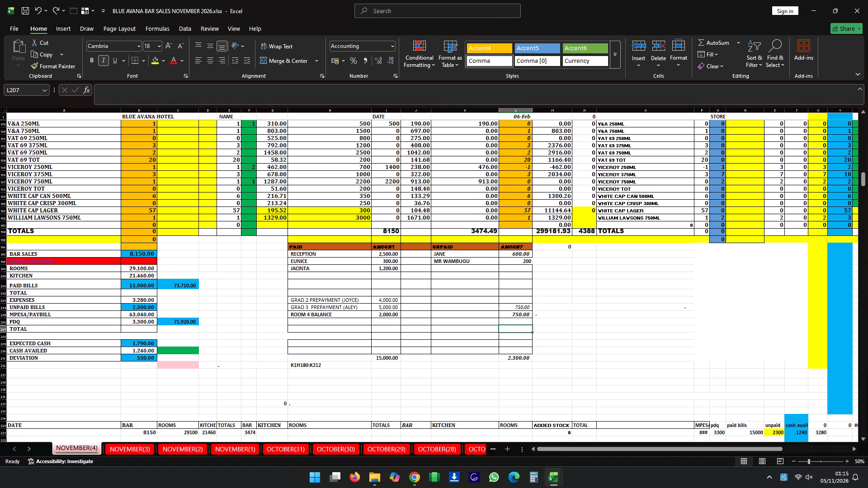
text(150)
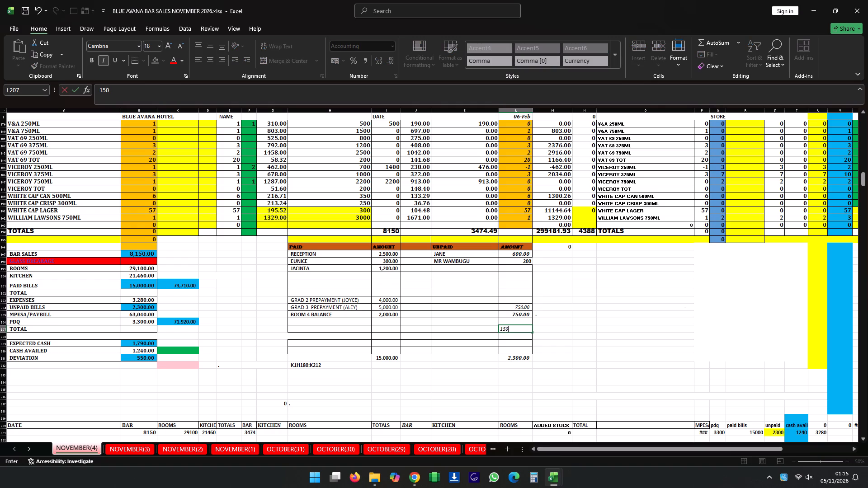
key(Down)
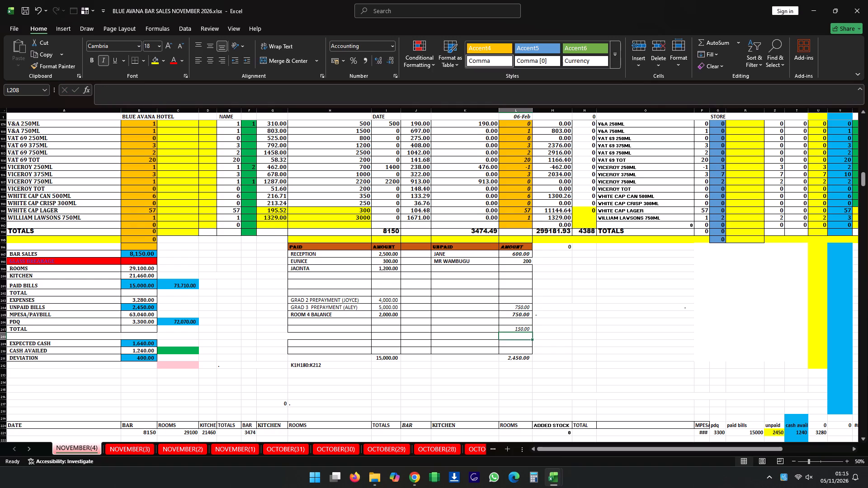
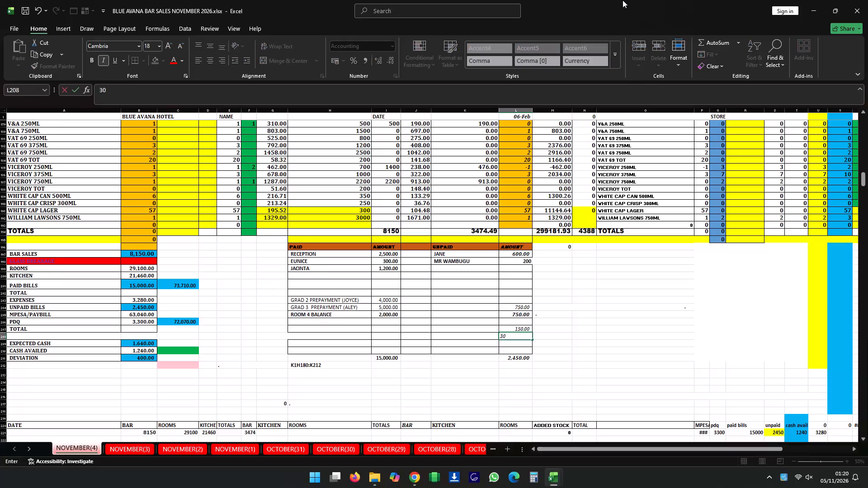
Enter an unpaid bill amount of 300 in row 208 of the unpaid amounts on NOVEMBER(4).
key(Down)
key(Up)
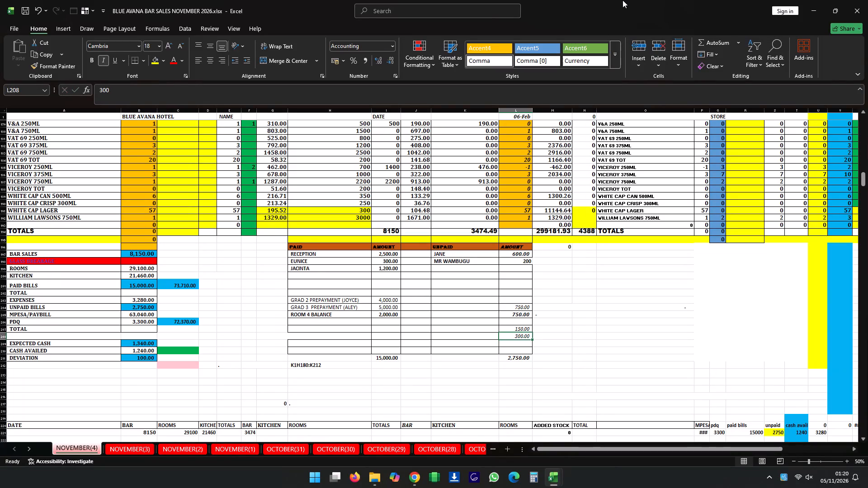
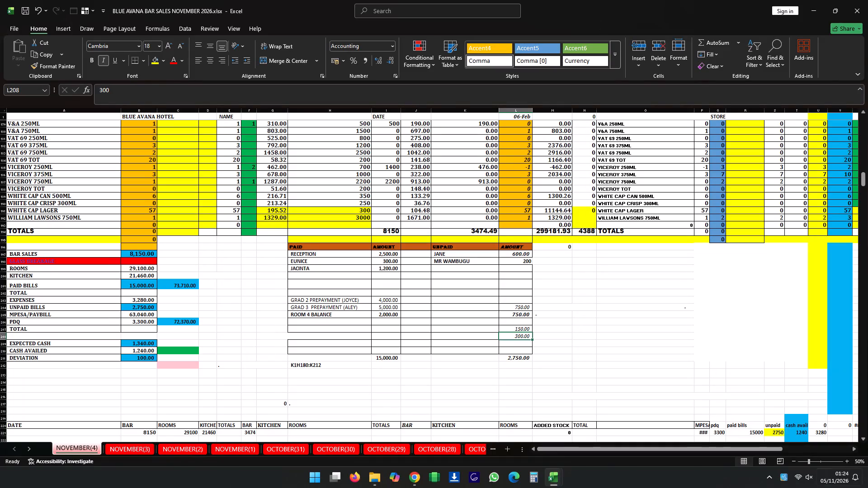
Label the 750 unpaid bill in row 204 of the unpaid list as ROOM 1(PAID 2ND).
double_click(460, 308)
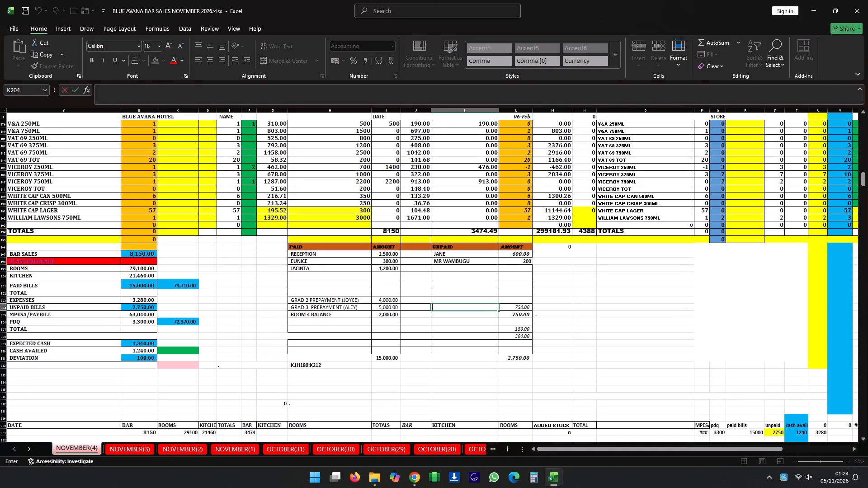
key(r)
text(OOM)
key(space)
key(1)
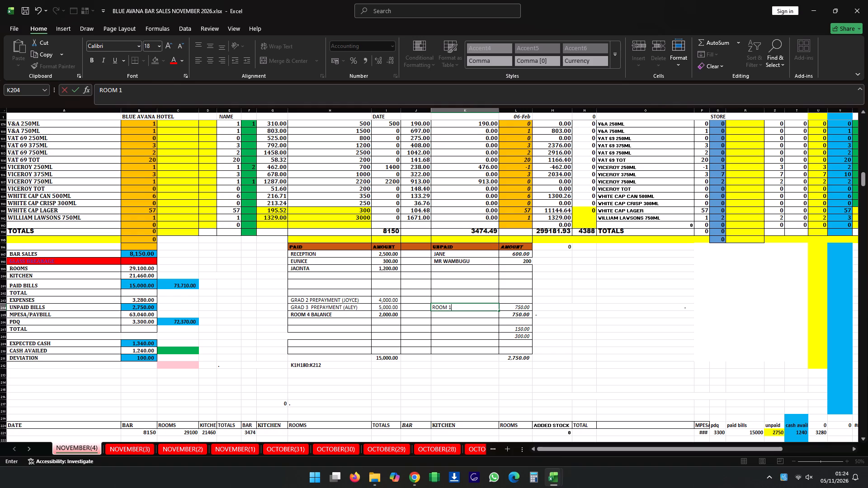
key(shift+parenleft)
text(PAI)
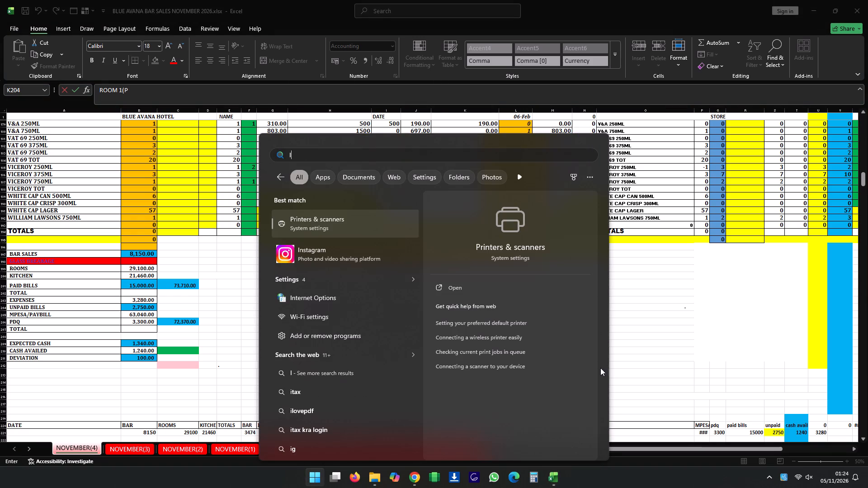
click(741, 326)
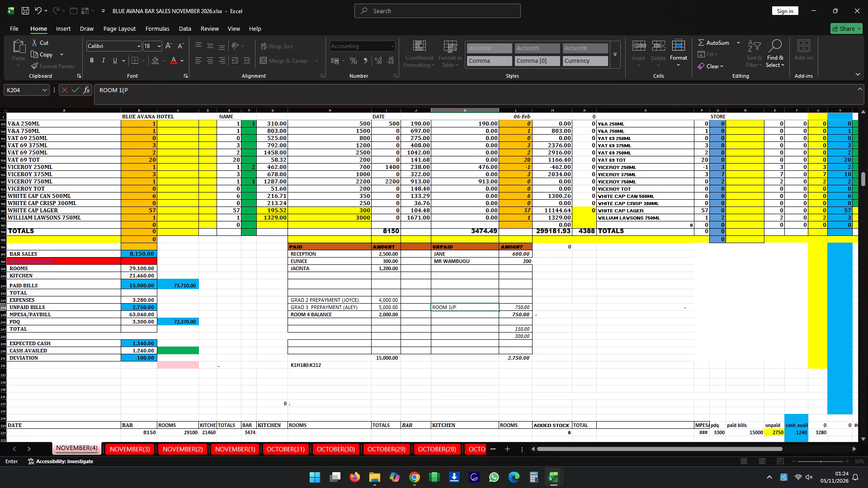
key(a)
text(IDN)
key(BackSpace)
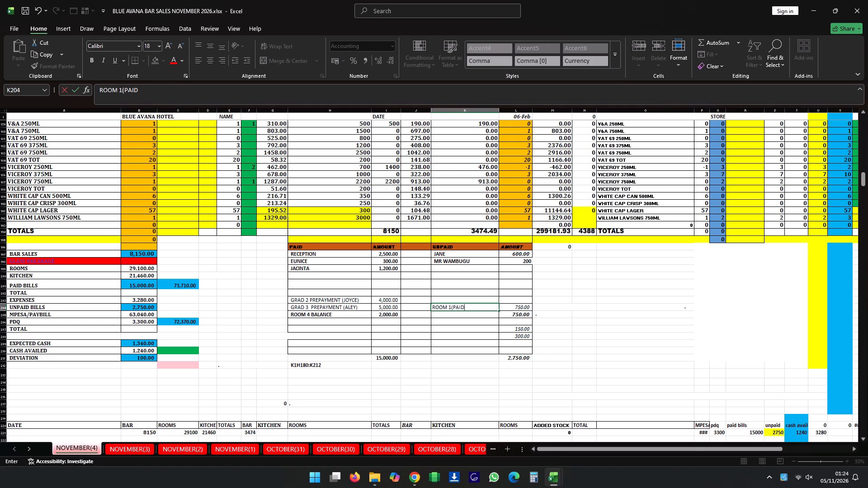
key(space)
key(2)
text(ND)
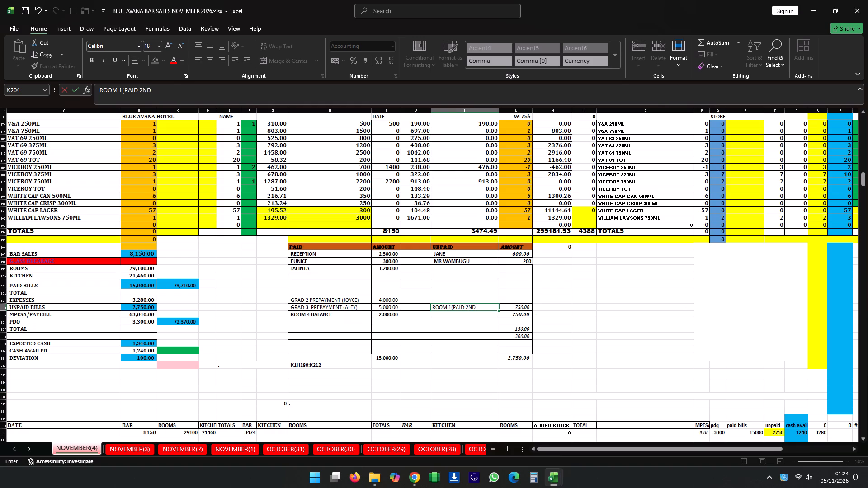
key(shift+parenright)
Label the 750 unpaid bill in row 205 of the unpaid list as ROOM 7(PAID 3RD).
double_click(443, 314)
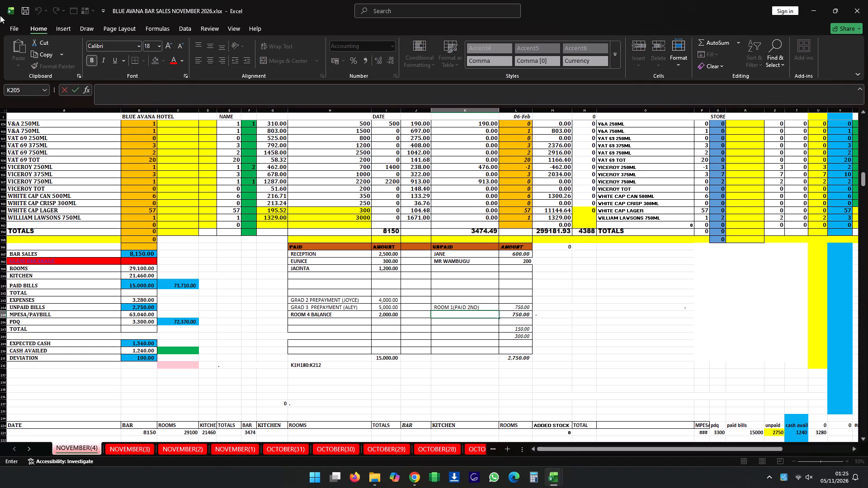
text(ROOM)
key(space)
key(7)
key(shift+parenleft)
text(PAID 3RD)
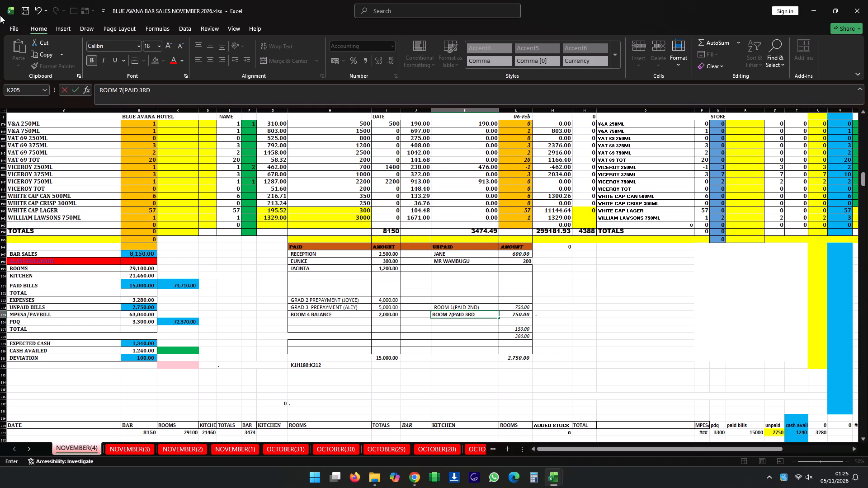
key(shift+parenright)
click(504, 352)
Save the bar sales workbook.
click(25, 6)
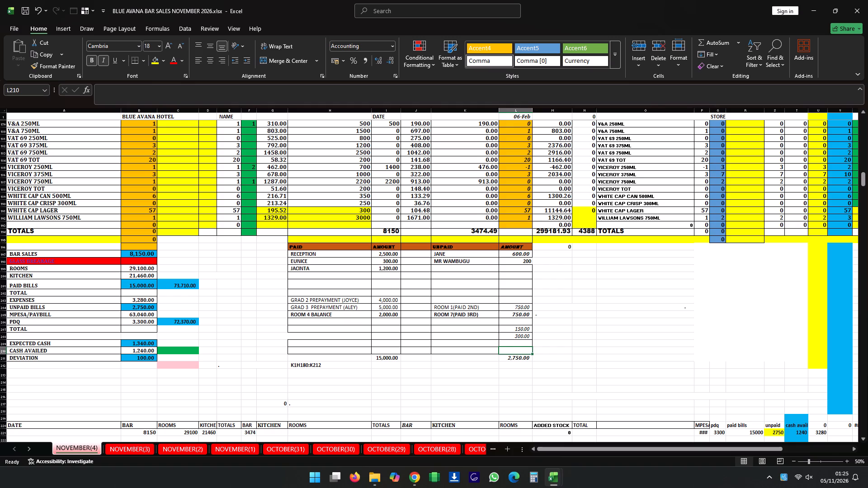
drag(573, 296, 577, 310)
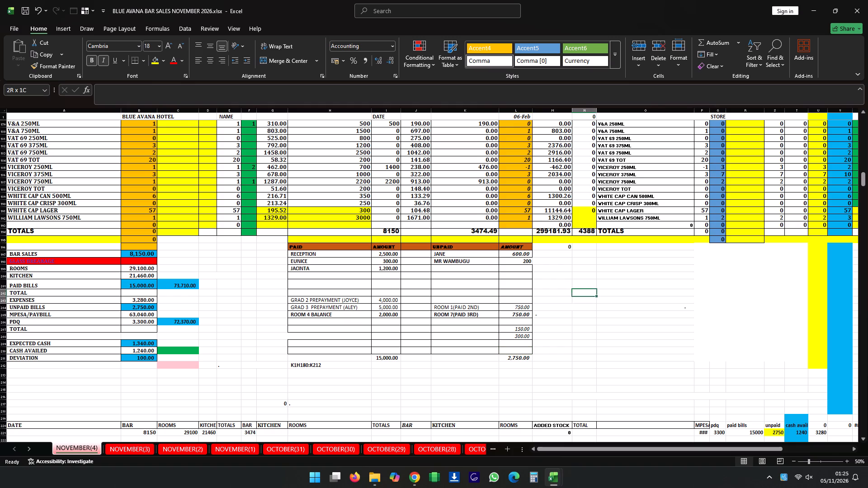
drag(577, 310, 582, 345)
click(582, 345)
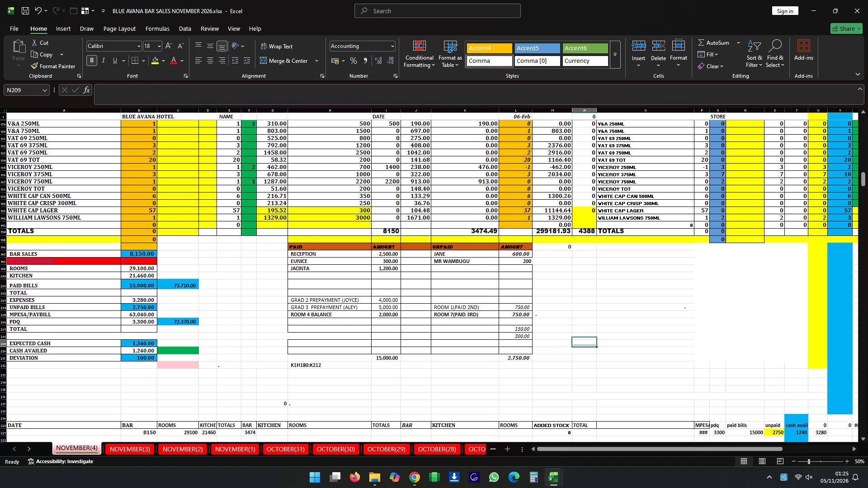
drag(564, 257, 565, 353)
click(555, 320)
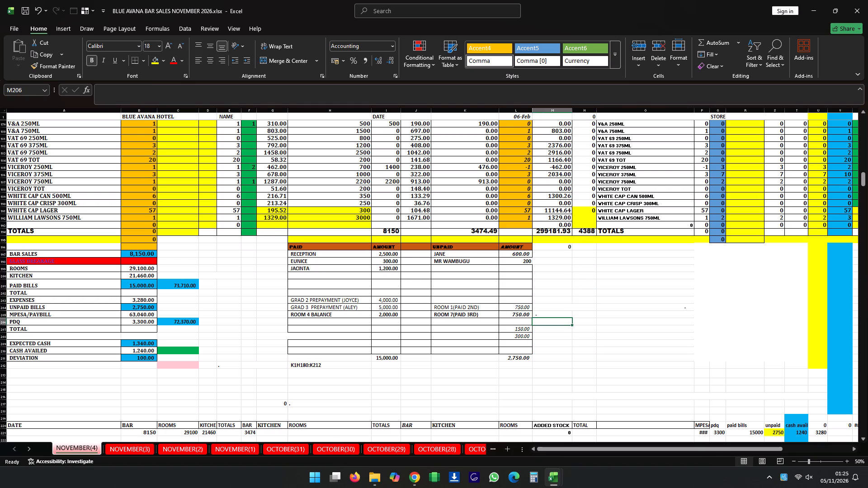
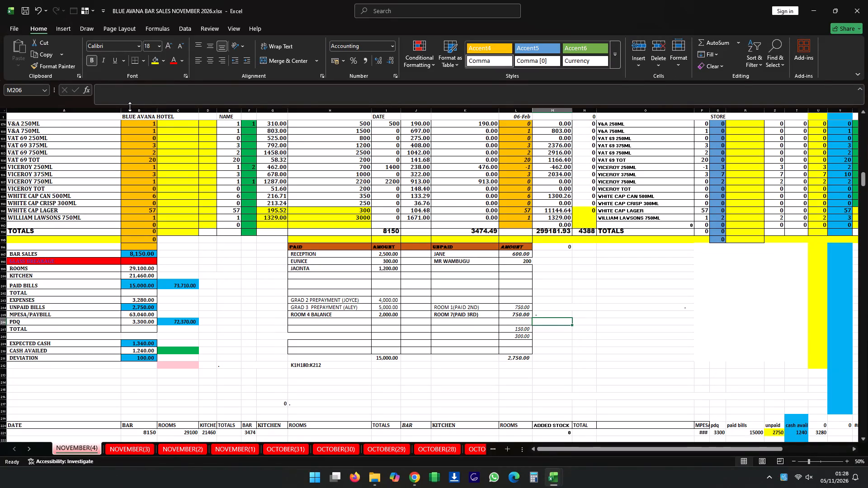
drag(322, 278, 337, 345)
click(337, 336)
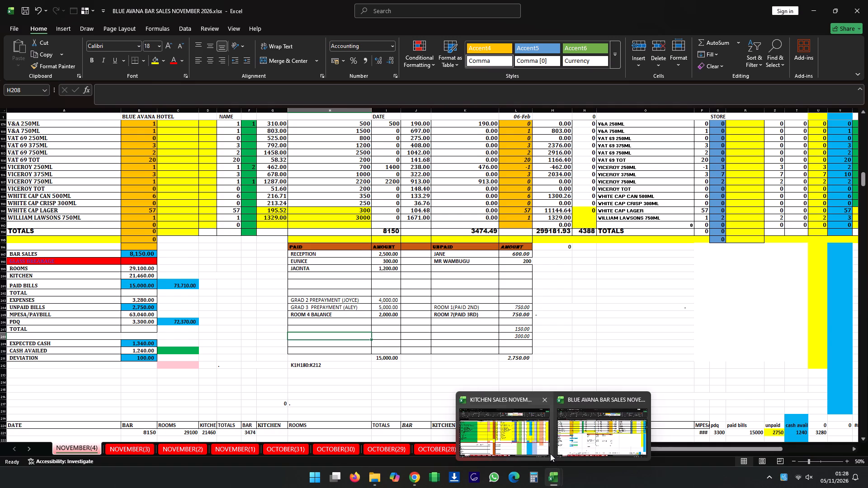
Check the NOVEMBER(4) sheet in the kitchen sales workbook, returning to the bar sales workbook's PDQ entry in the daily summary.
click(518, 438)
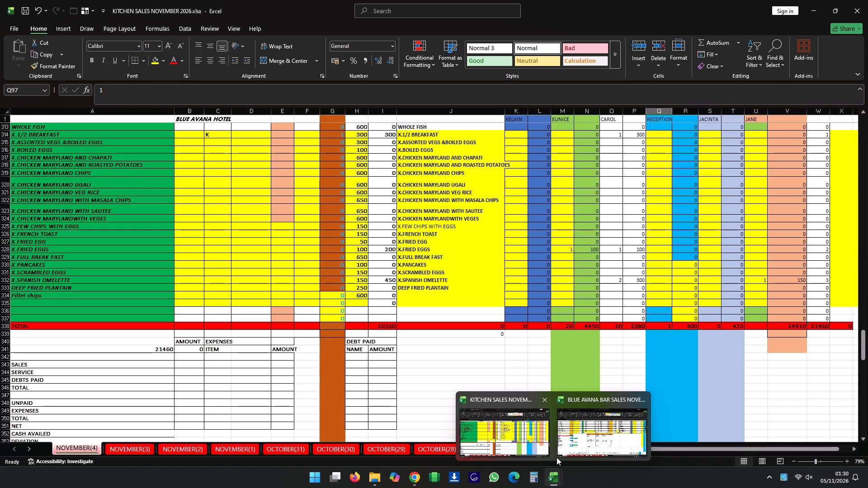
click(565, 446)
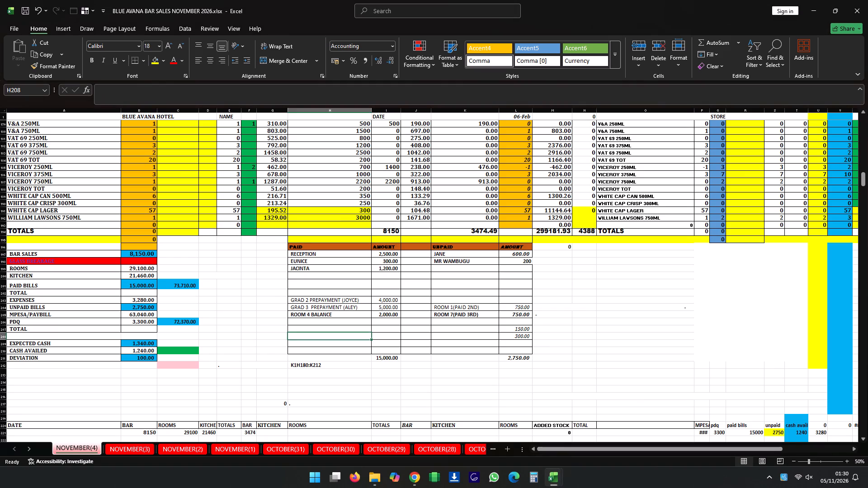
click(136, 323)
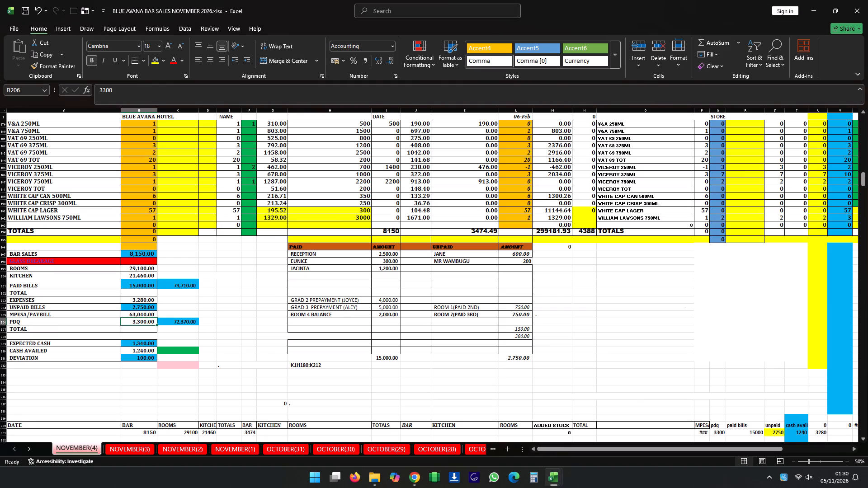
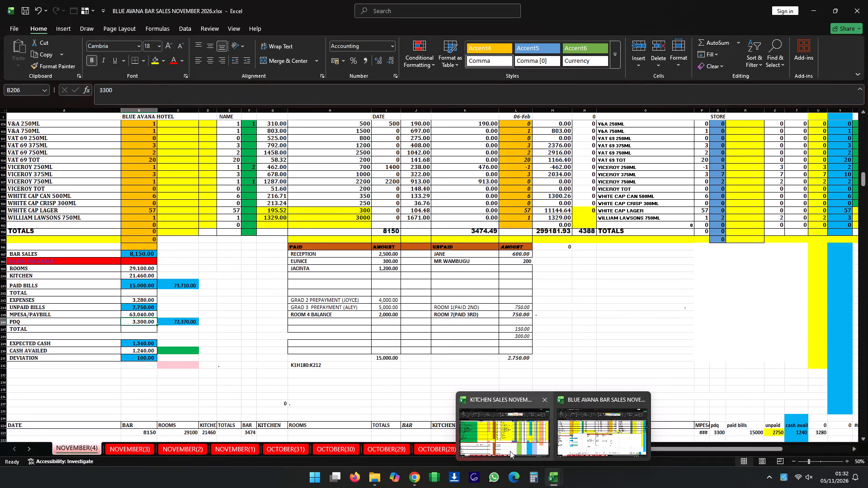
Check the kitchen sales workbook's NOVEMBER(4) totals against the daily summary in the bar sales workbook.
click(507, 440)
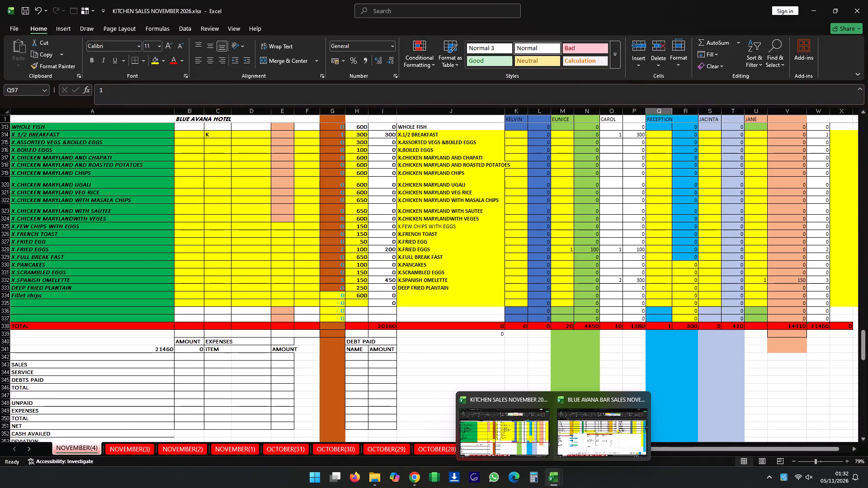
click(575, 450)
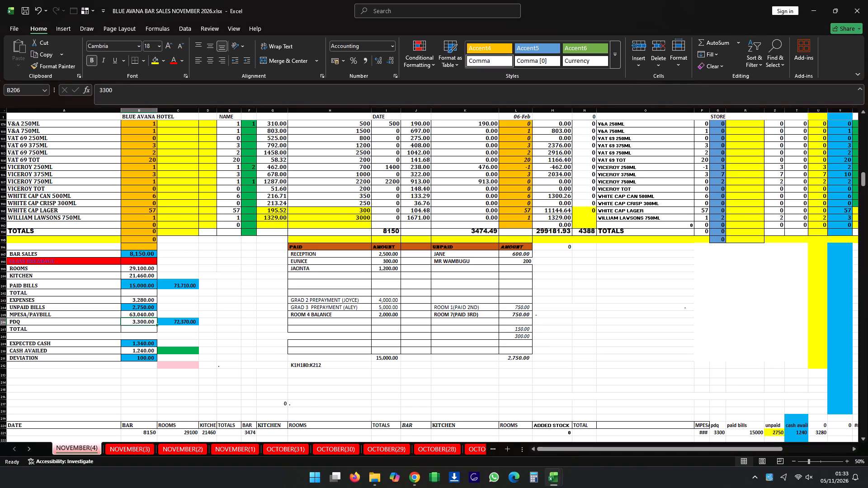
drag(217, 253, 221, 333)
click(222, 298)
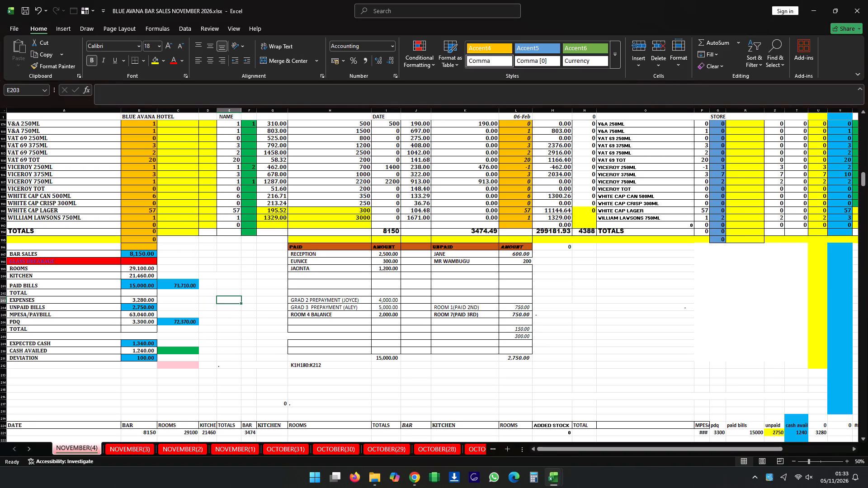
drag(204, 244, 167, 348)
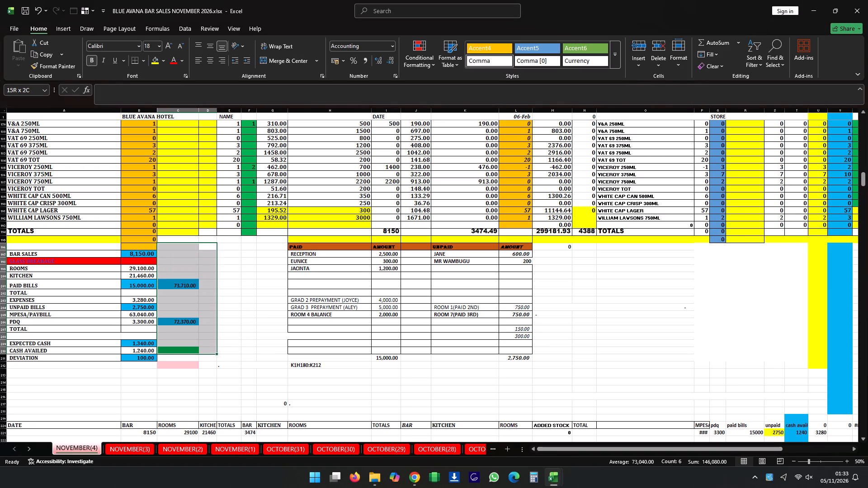
drag(167, 348, 161, 347)
click(186, 299)
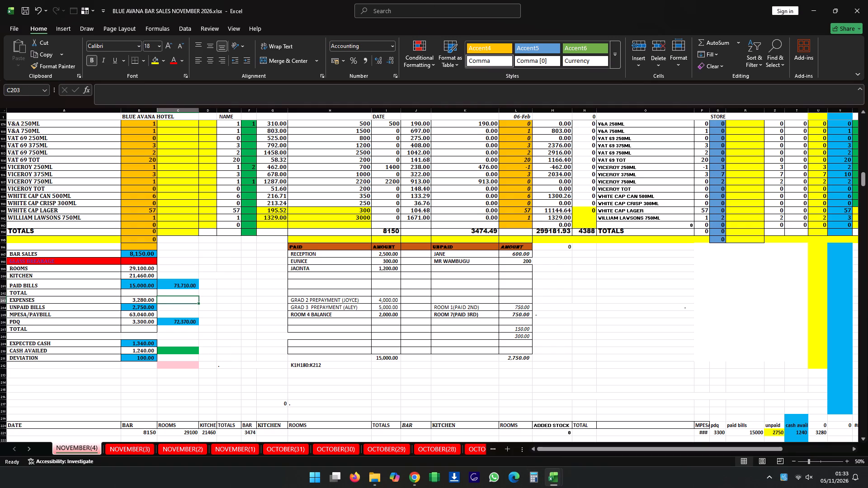
In the unpaid bills list, combine the last two amounts into one 450 entry labelled ROOM 4, clearing the 300 below.
click(519, 330)
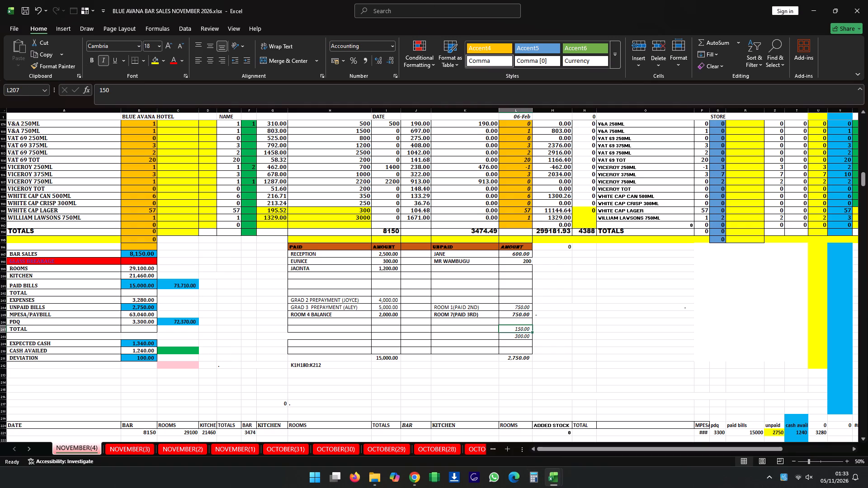
text(45)
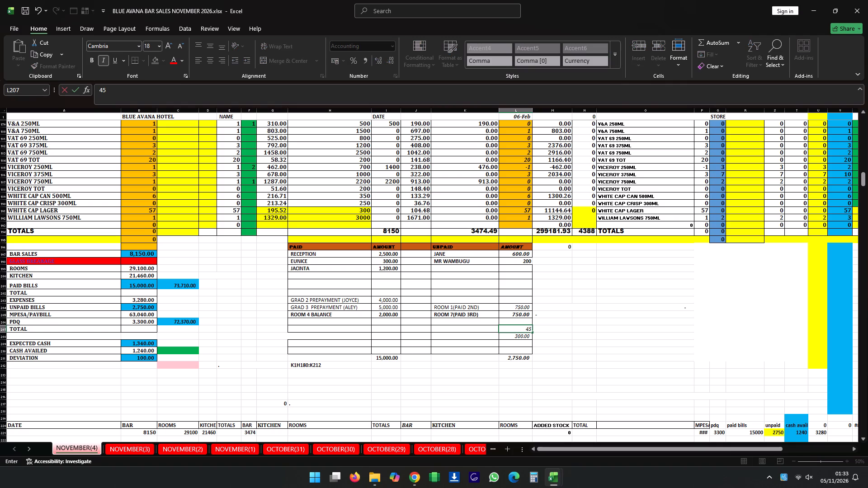
key(0)
key(Down)
key(Delete)
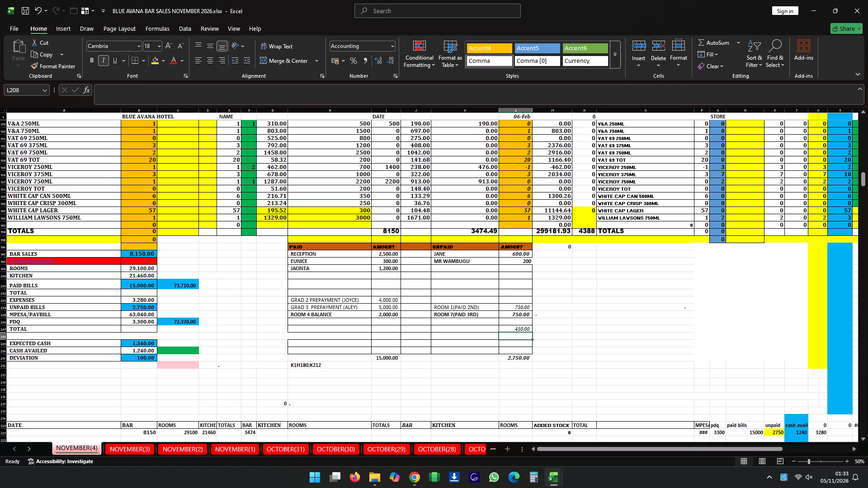
key(Up)
key(Left)
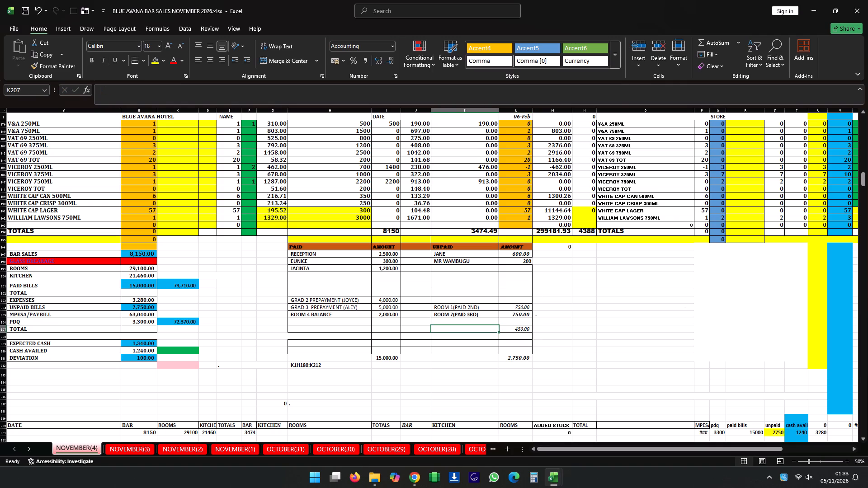
text(ROOM 4)
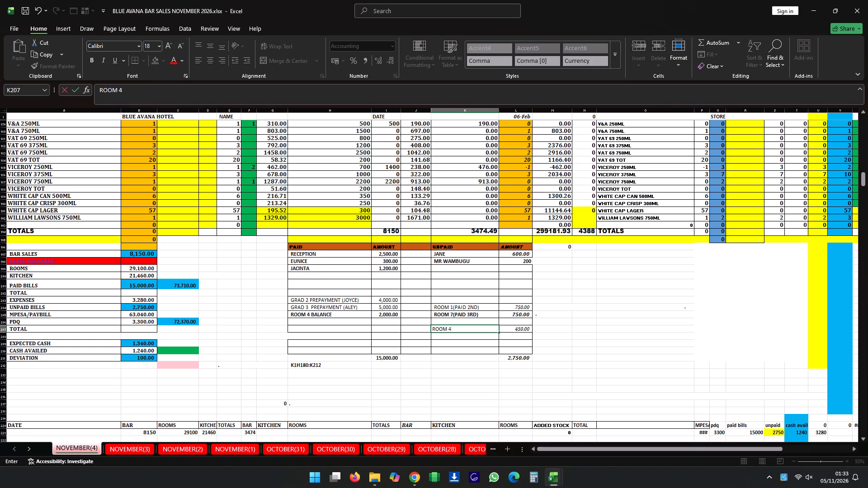
click(567, 332)
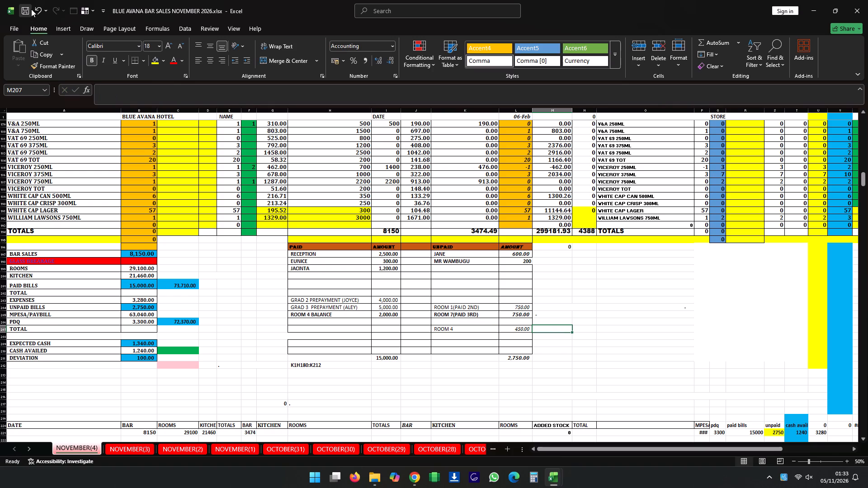
Save the bar sales workbook.
click(31, 9)
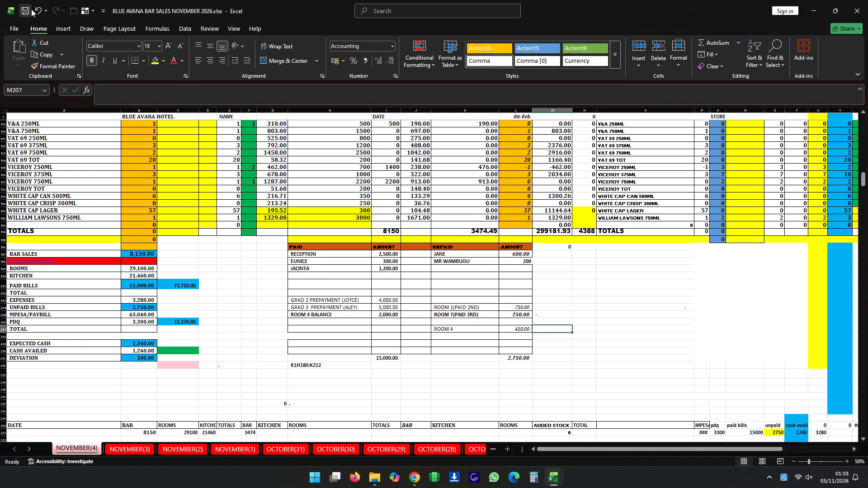
click(30, 11)
Review the daily summary's paid bills, payments, expected cash, cash availed and deviation figures.
click(124, 351)
click(122, 341)
click(123, 318)
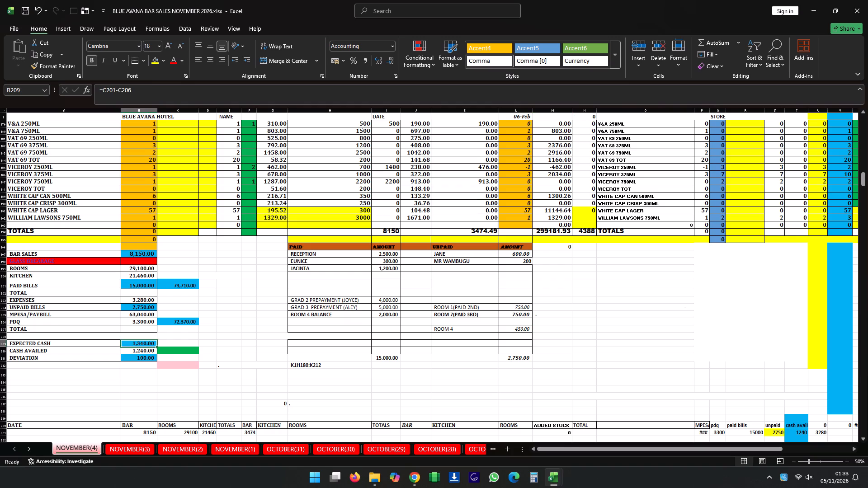
drag(194, 286, 201, 360)
click(196, 340)
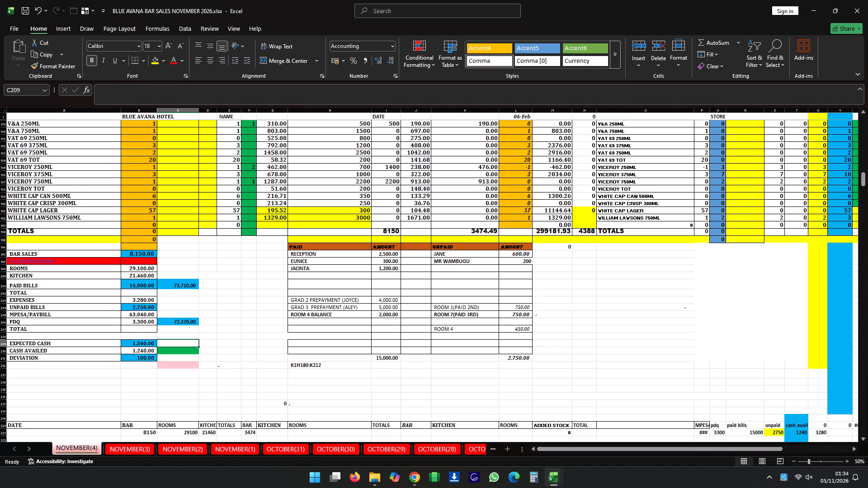
drag(189, 305, 189, 319)
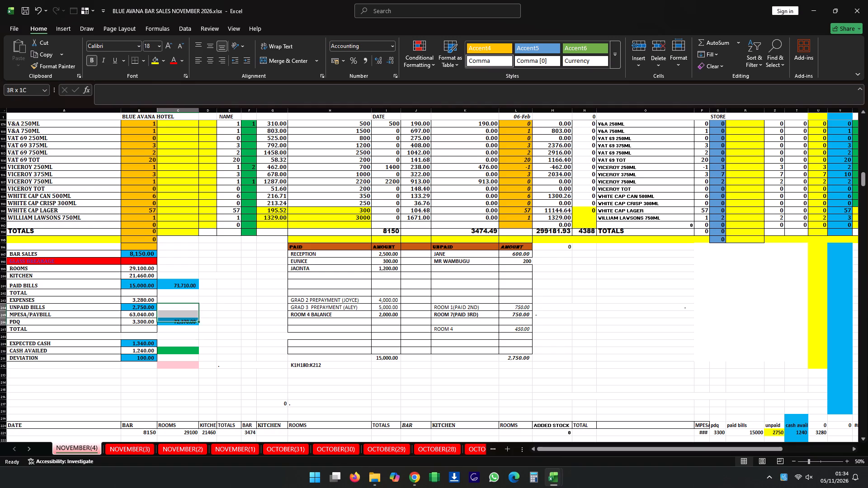
drag(189, 319, 193, 359)
click(178, 335)
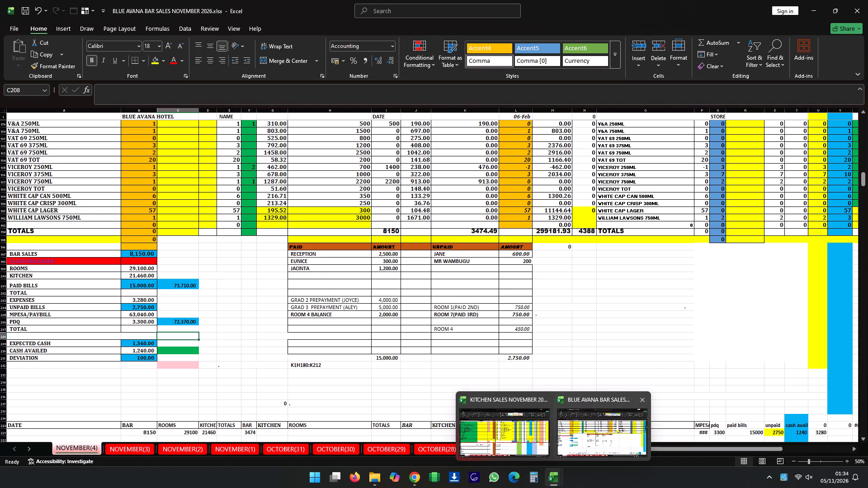
Open the INDIVIDUAL SALES NOVEMBER 2026 workbook from the NOVEMBER 2026 folder.
click(814, 0)
click(814, 0)
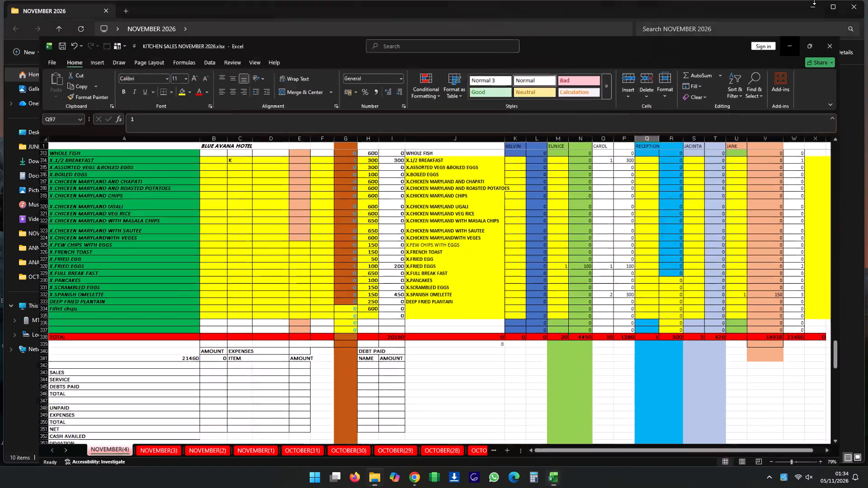
double_click(197, 161)
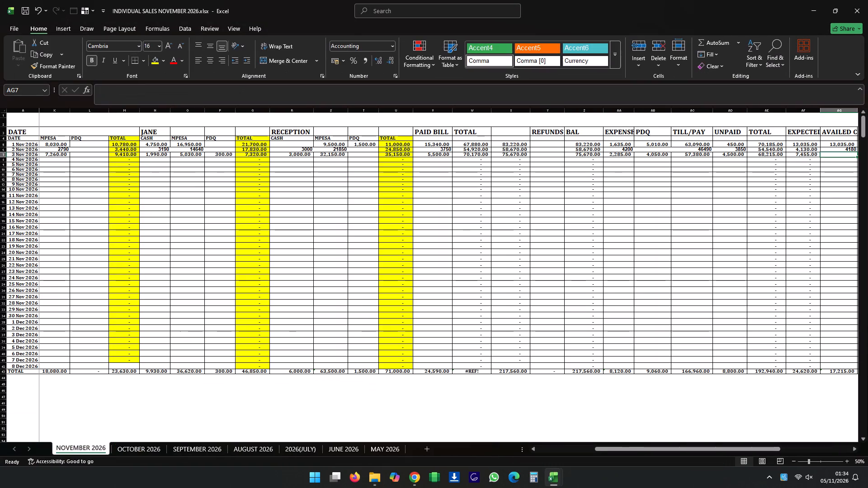
Enter Eunice's 4 Nov 2026 sales on the NOVEMBER 2026 sheet: cash 1100 and MPESA 4900.
click(0, 160)
drag(603, 450, 423, 443)
click(243, 234)
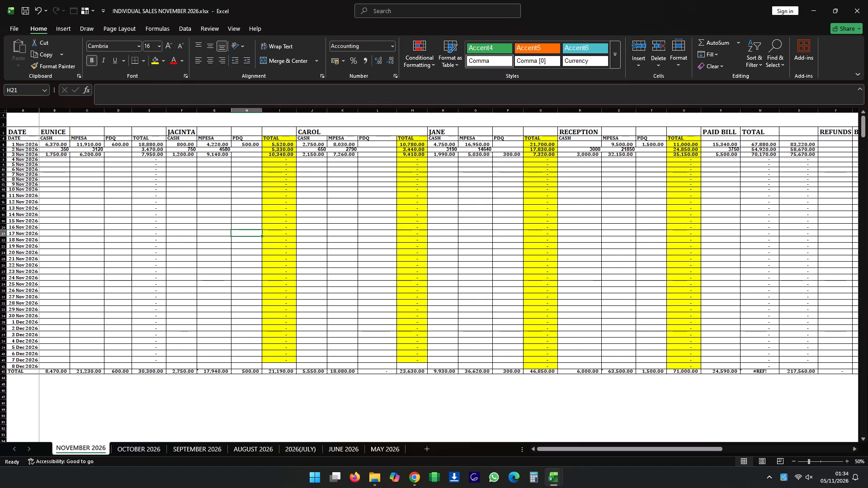
drag(42, 164, 46, 172)
click(69, 216)
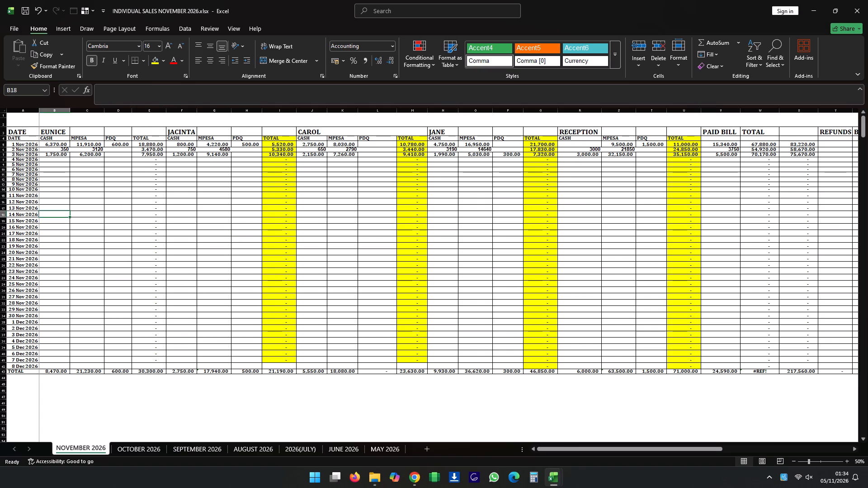
click(51, 160)
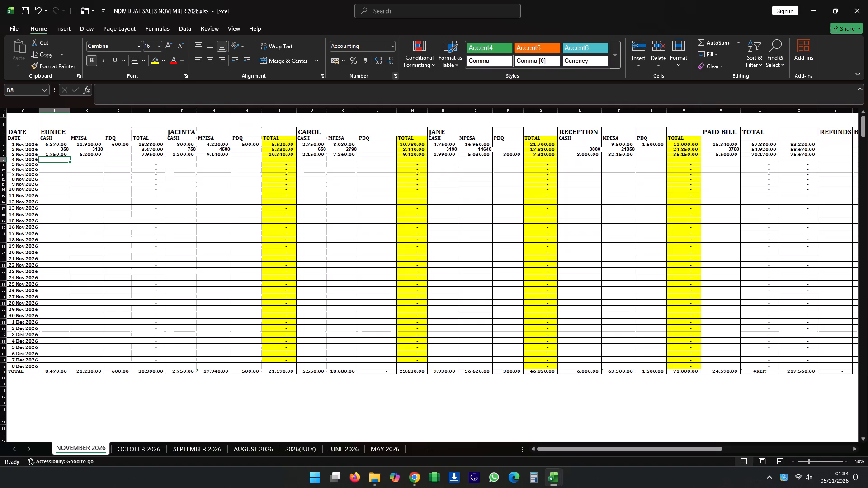
text(1100)
key(Right)
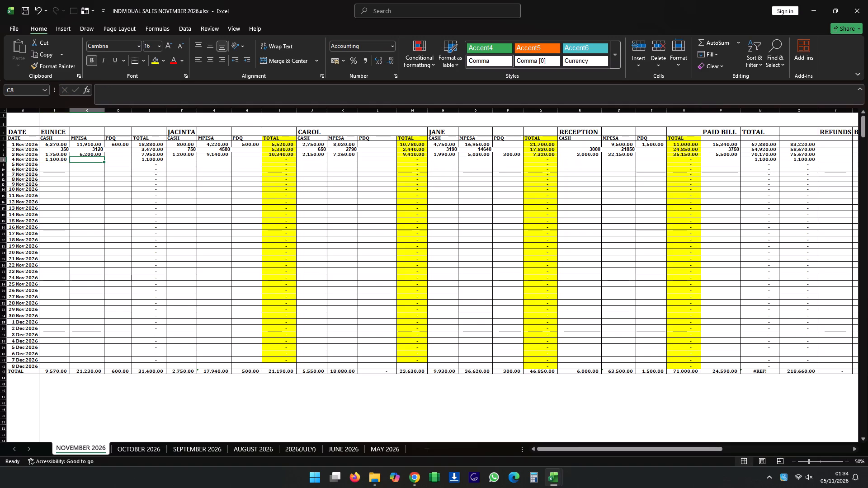
key(4)
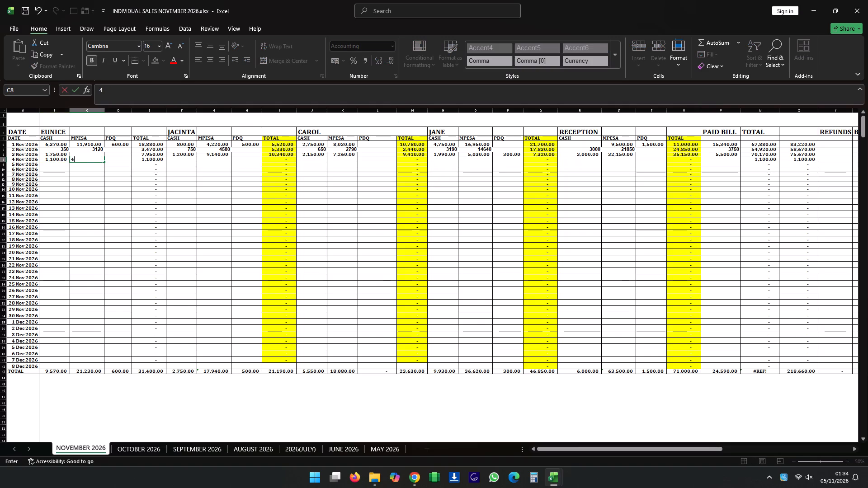
text(900)
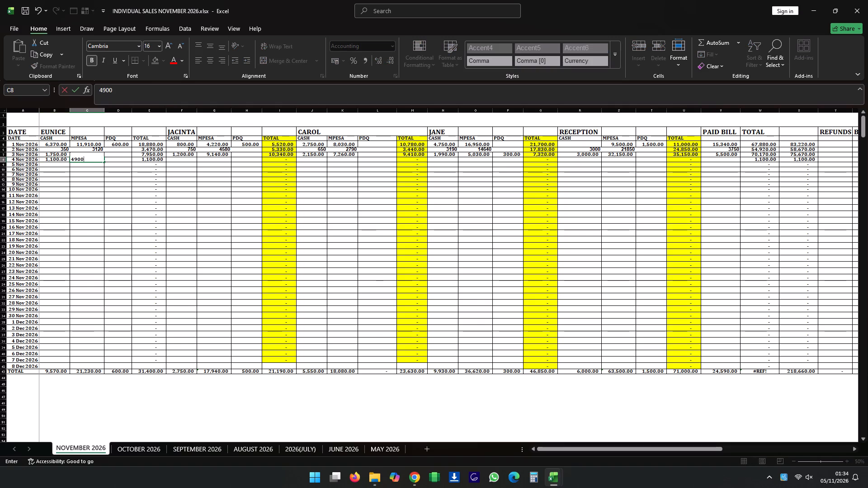
key(Right)
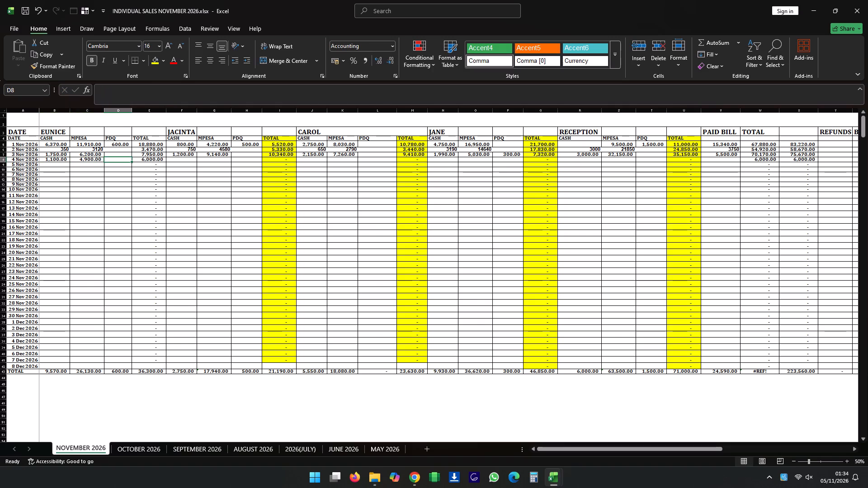
Enter Jacinta's 4 Nov 2026 sales: cash 570 and MPESA 5350.
key(Right)
key(Right)
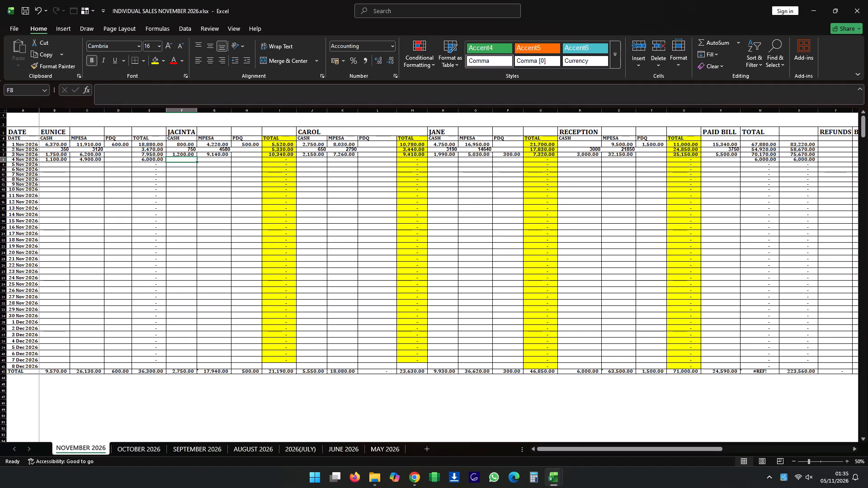
text(570)
key(Right)
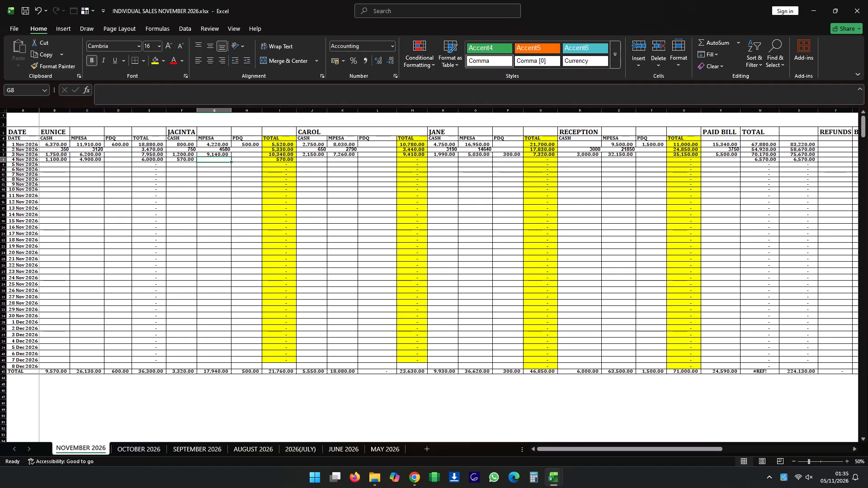
text(5350)
key(Right)
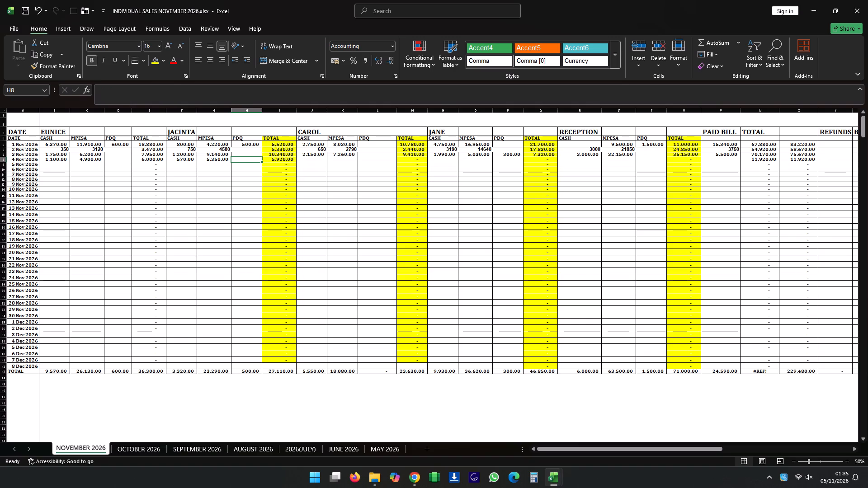
Enter Carol's 4 Nov 2026 sales: cash 600, MPESA 680 and PDQ 300.
key(Right)
key(Right)
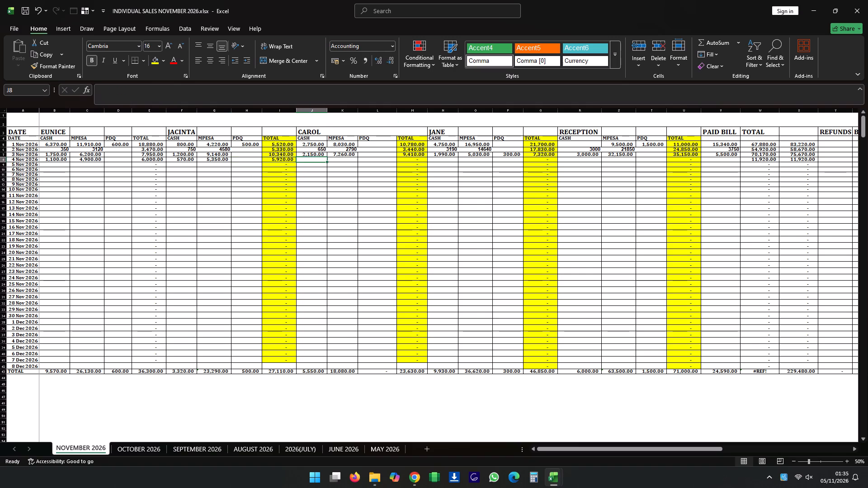
text(680)
key(Right)
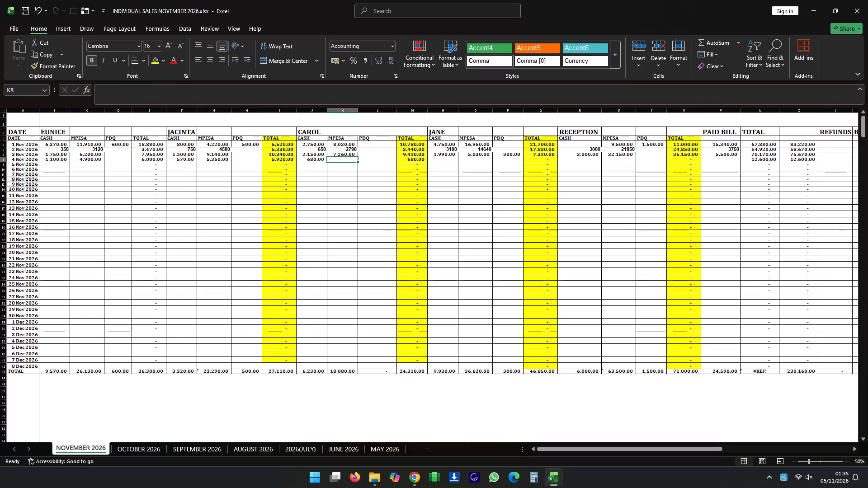
key(Left)
text(600)
key(Right)
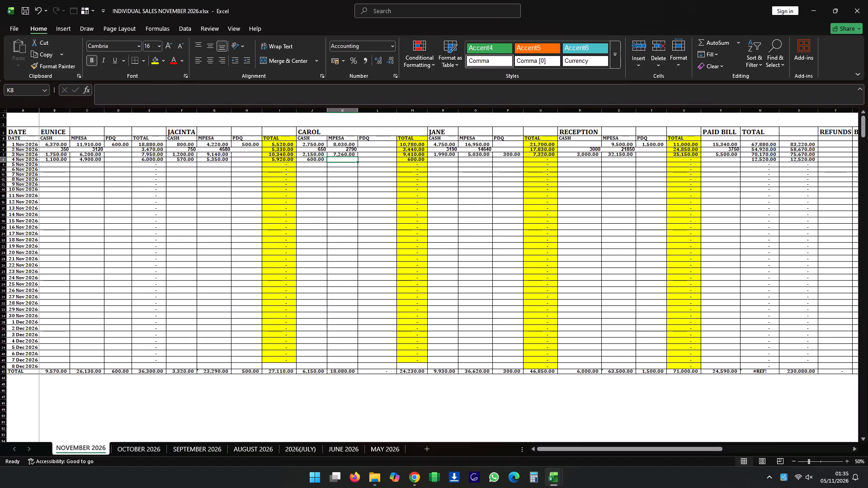
text(680)
key(Right)
key(Right)
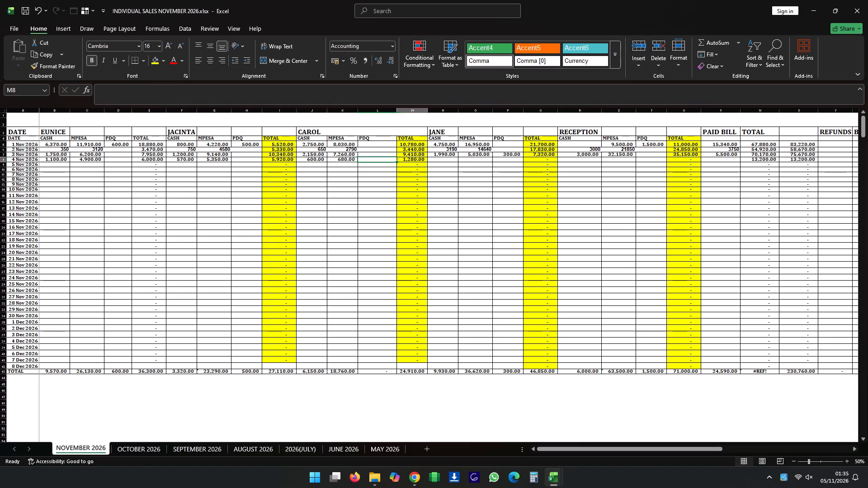
key(Left)
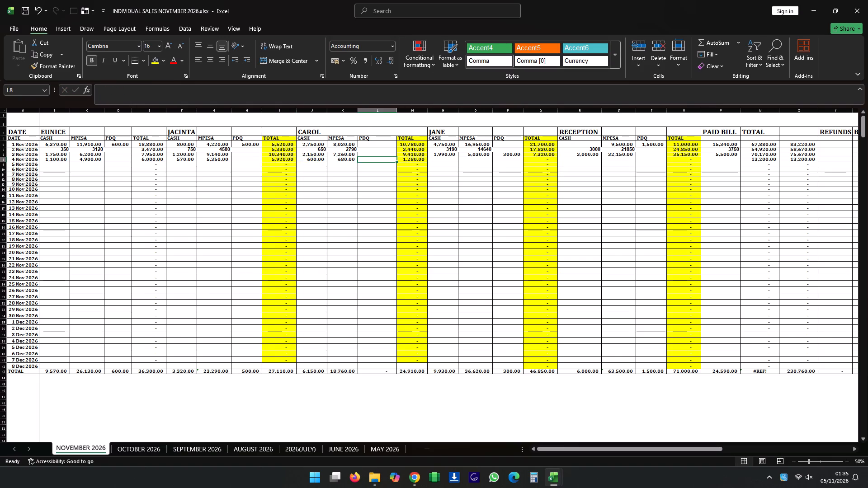
text(300)
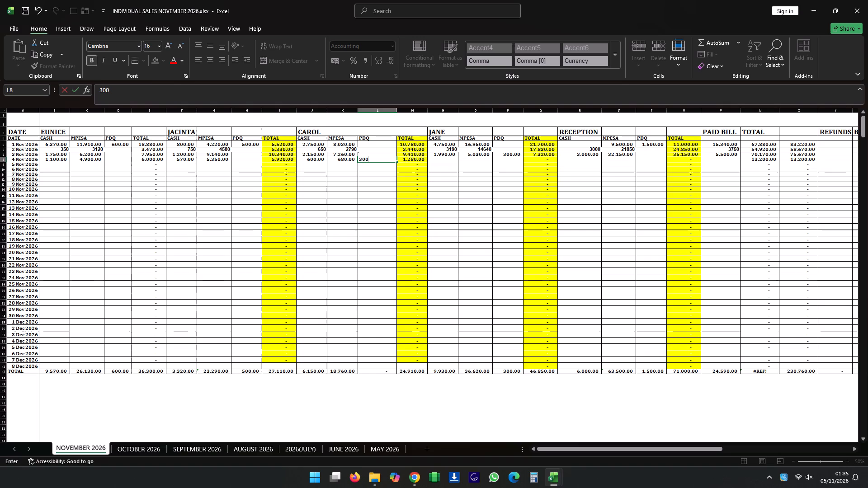
key(Right)
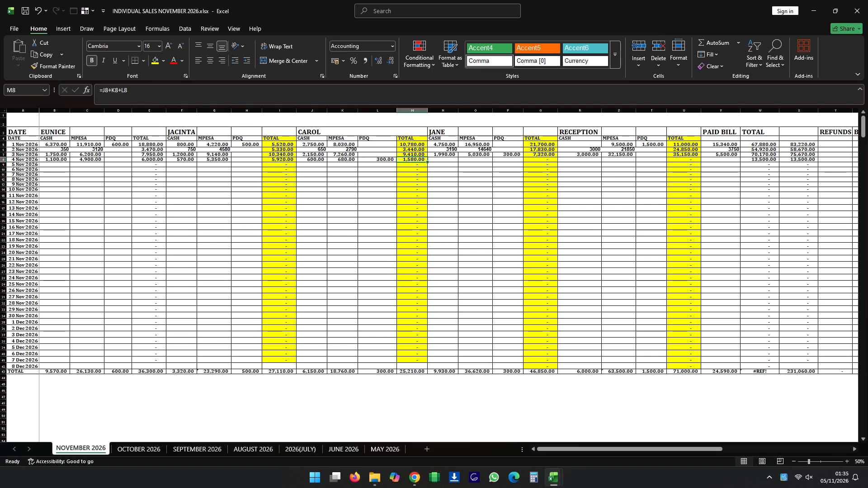
Enter Jane's 4 Nov 2026 sales: cash 750, MPESA 14960 and PDQ 100.
key(Right)
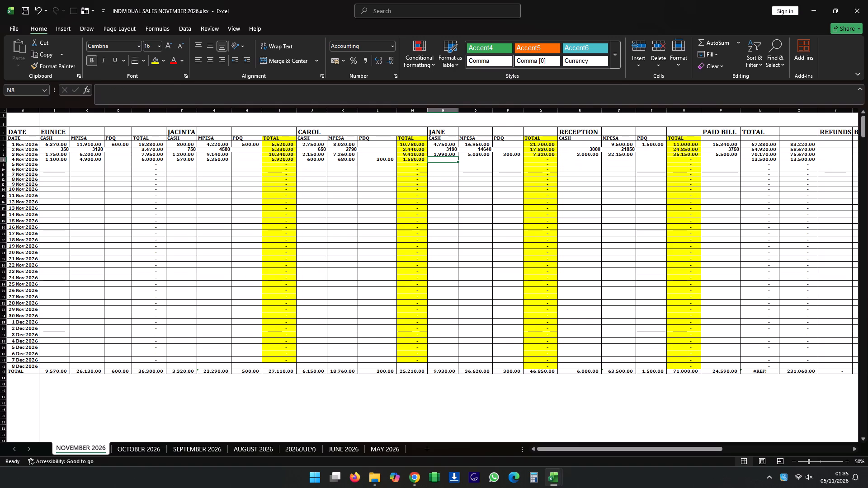
text(750)
key(Right)
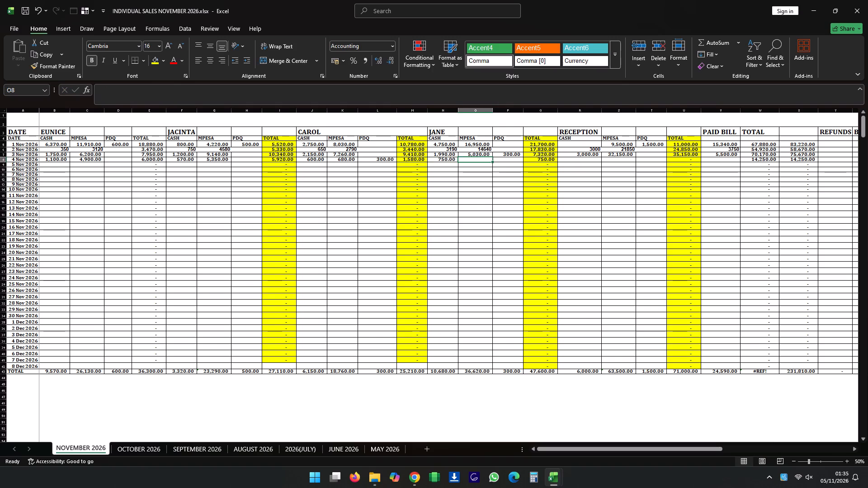
text(14)
text(960)
key(Right)
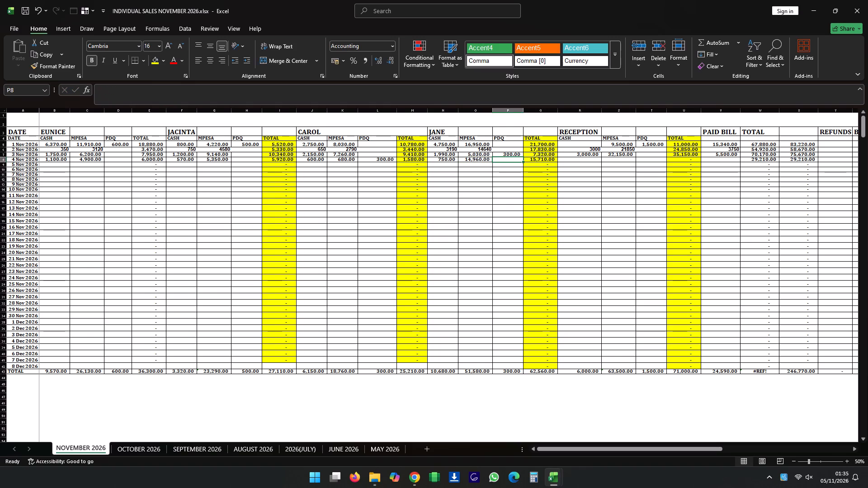
text(100)
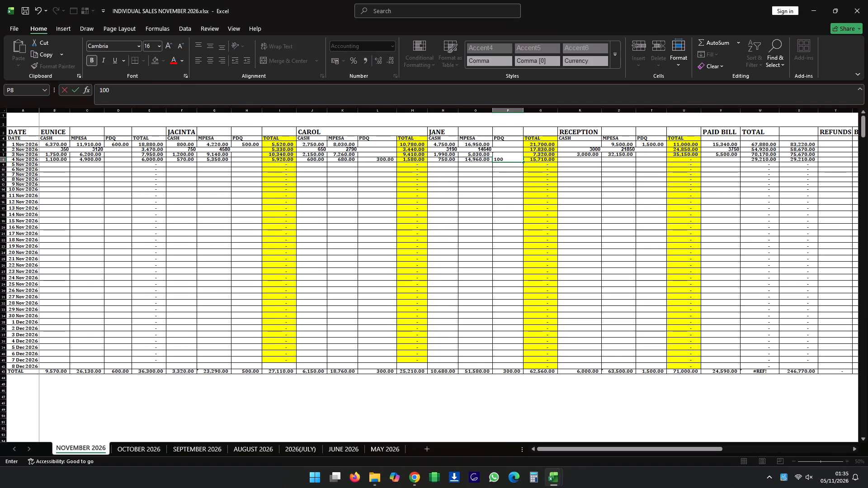
key(Right)
key(Right)
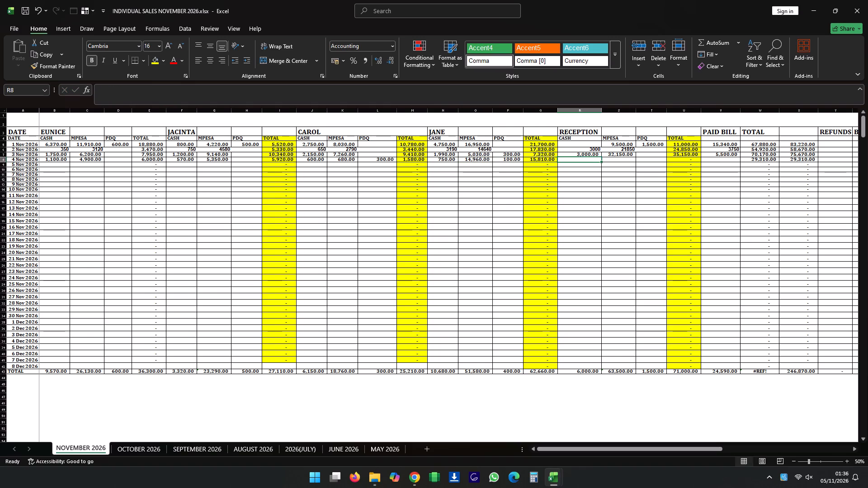
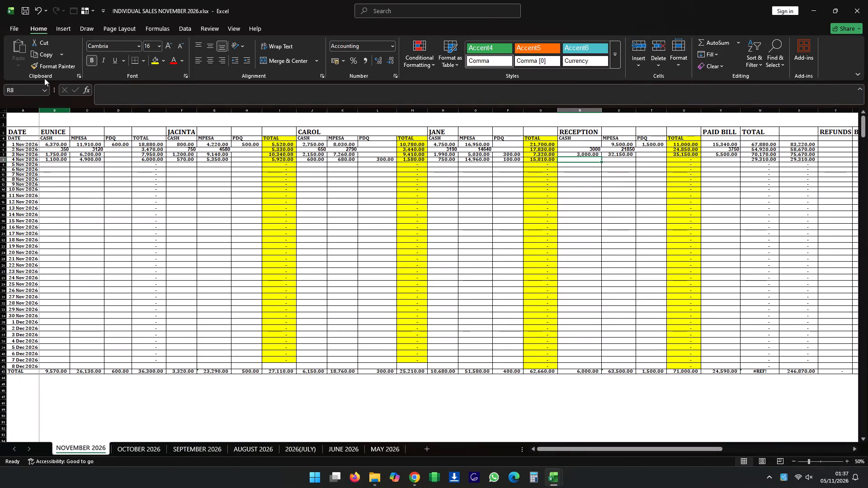
Enter Reception's 4 Nov 2026 sales: cash 1500, MPESA 27800 and PDQ 100.
click(1, 160)
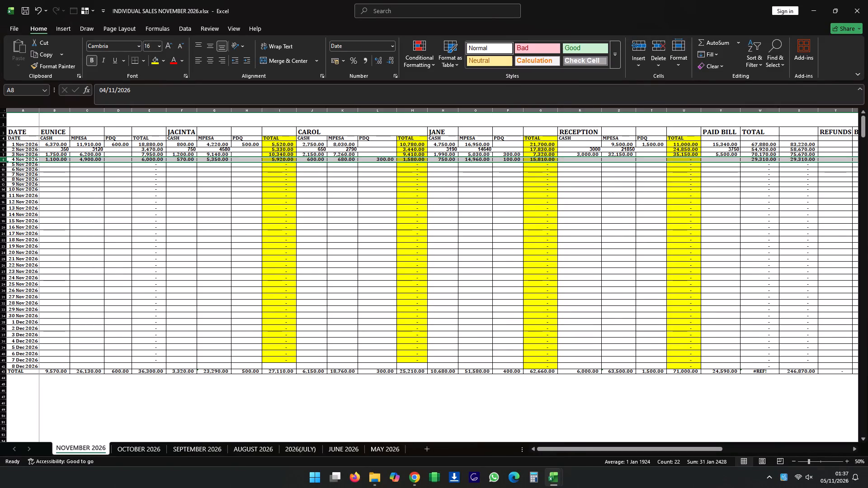
click(447, 216)
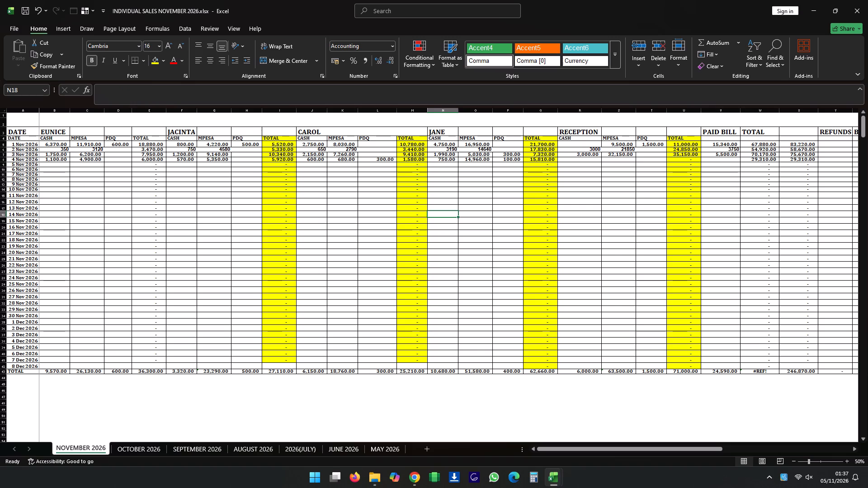
click(596, 159)
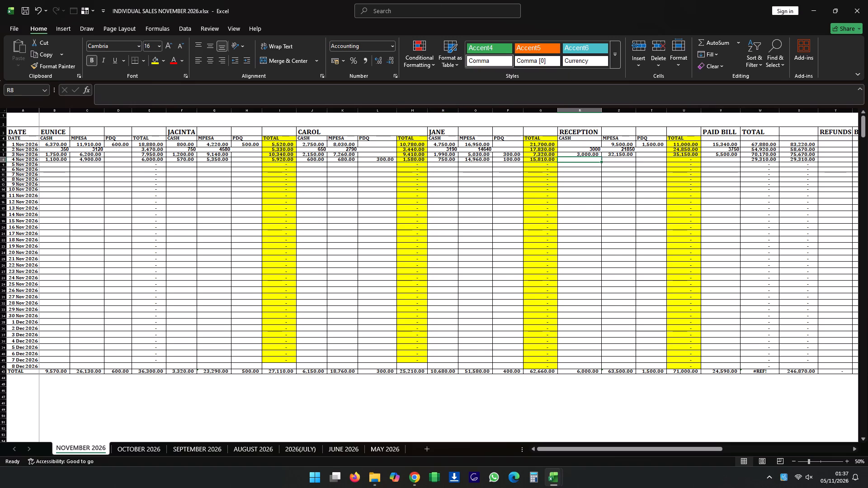
text(1500)
key(Right)
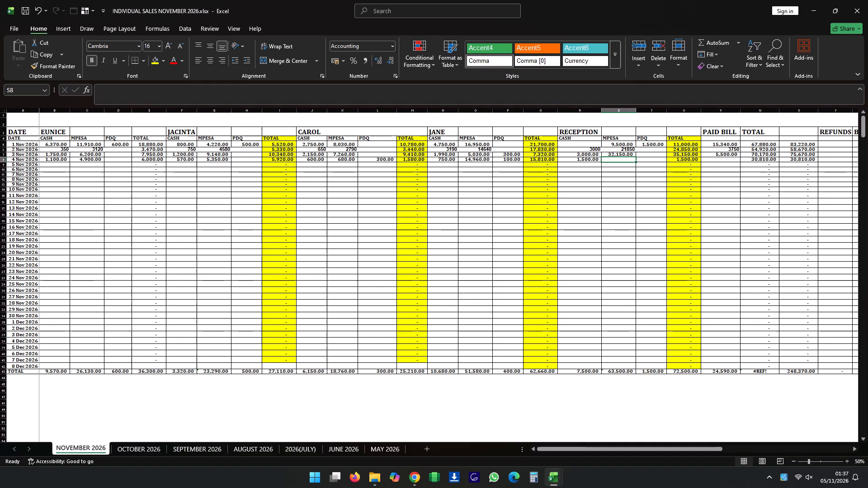
text(27800)
key(Right)
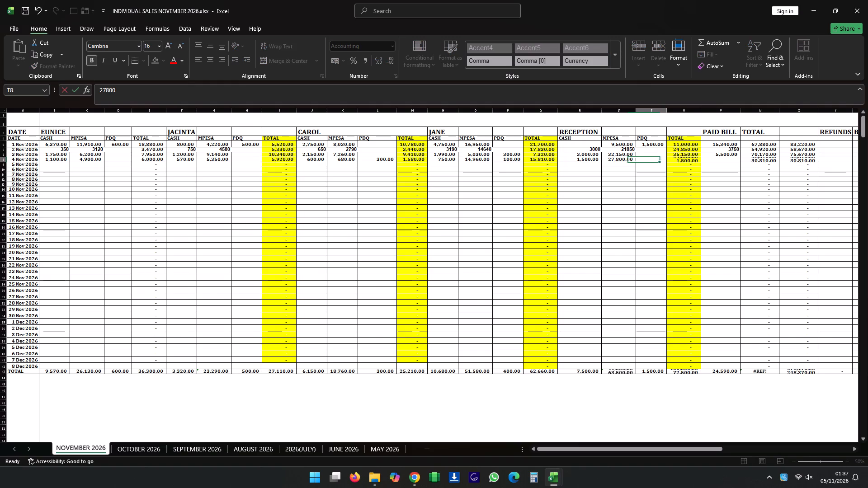
text(100)
key(Right)
Check the paid bills in the BLUE AVANA BAR SALES workbook and enter 15000 as the 4 Nov 2026 paid bill in INDIVIDUAL SALES.
key(Right)
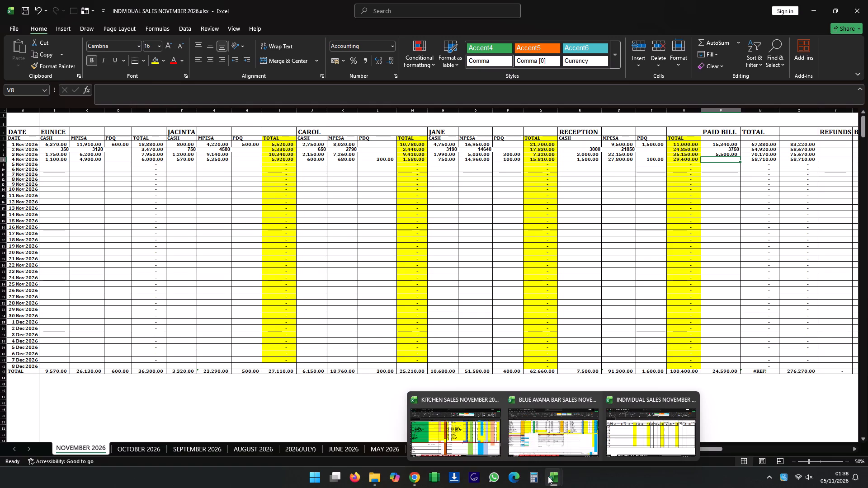
click(548, 434)
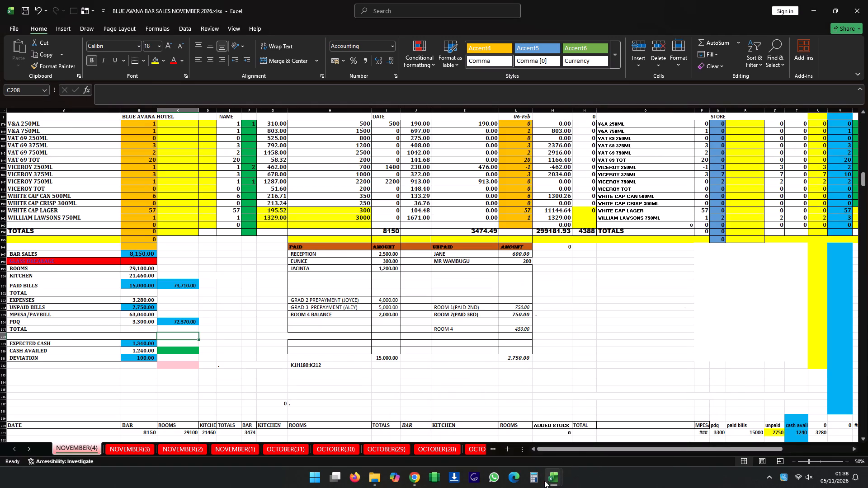
click(613, 441)
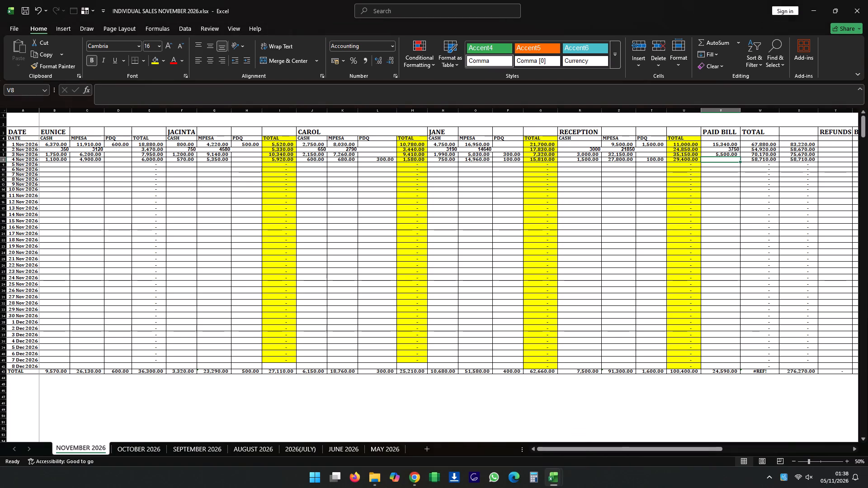
text(15000)
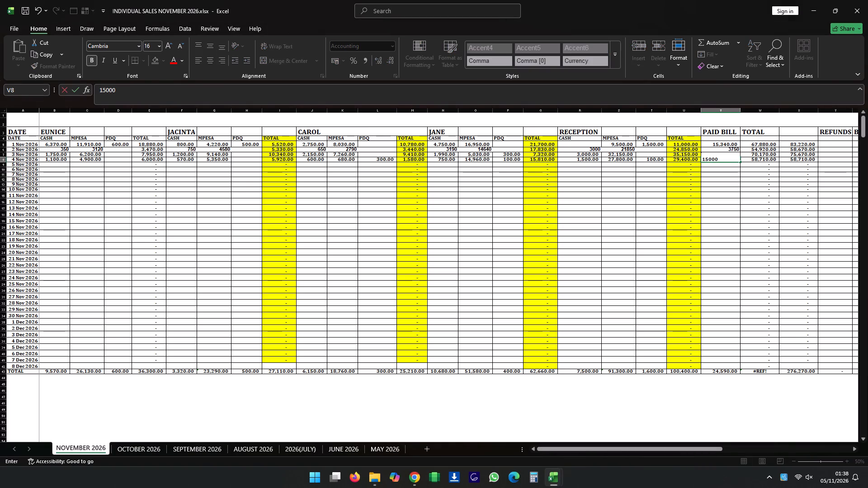
key(Right)
Fill in the 4 Nov 2026 deductions: expenses 3280, PDQ 3300, till/paybill 63040 and unpaid bills 2750.
key(Right)
key(Right)
key(Right)
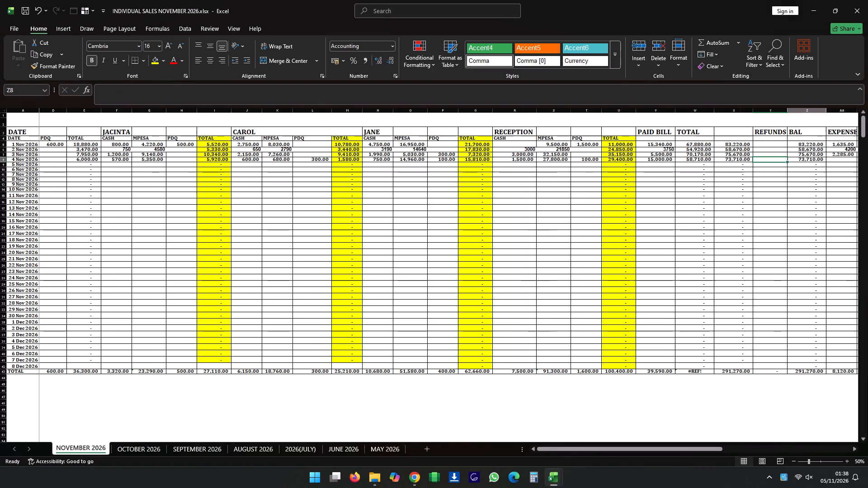
key(Right)
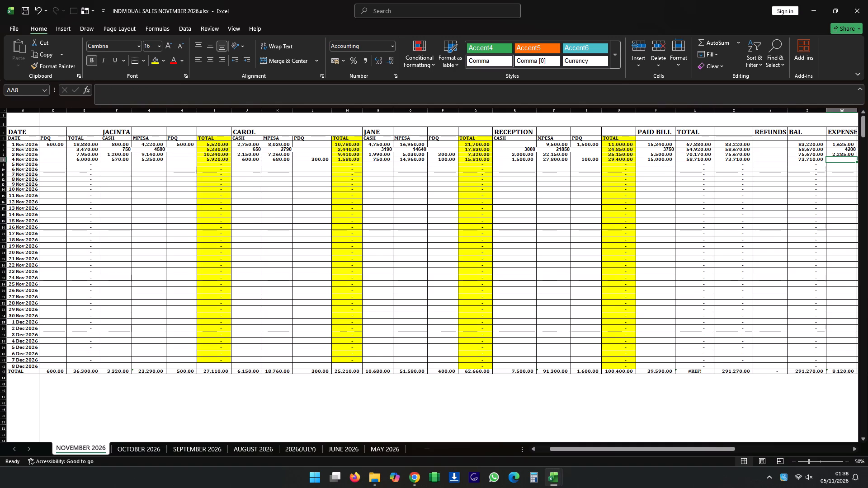
text(3280)
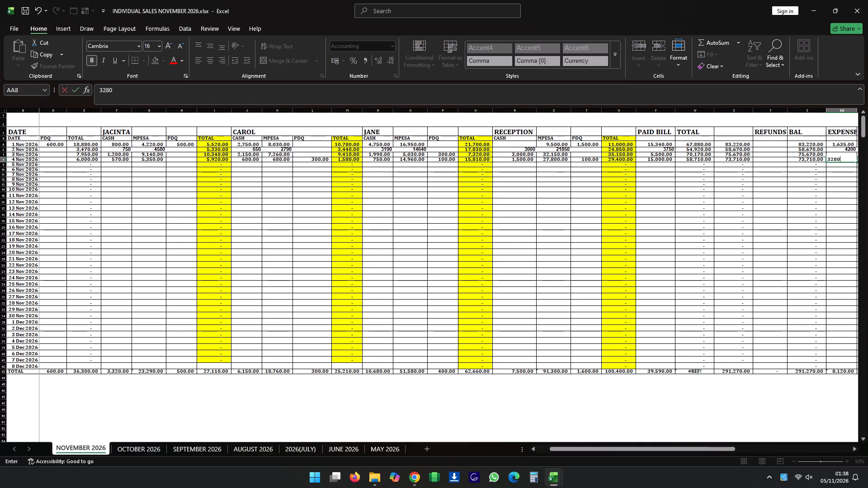
key(Right)
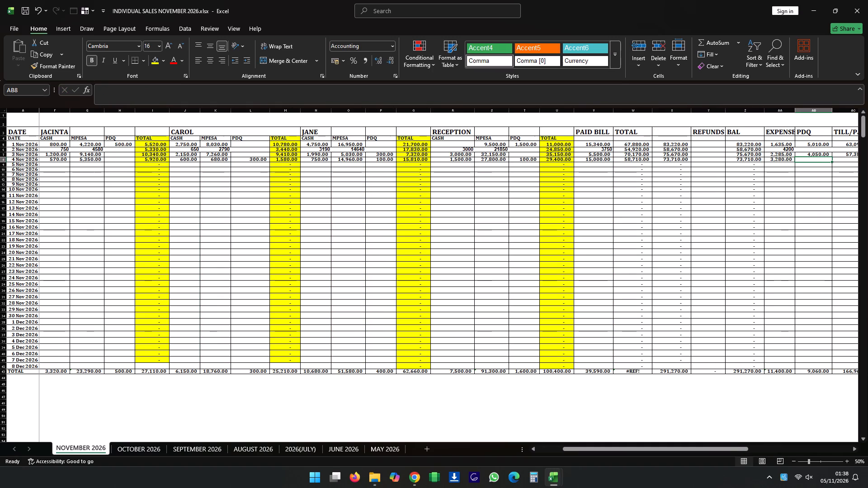
text(3300)
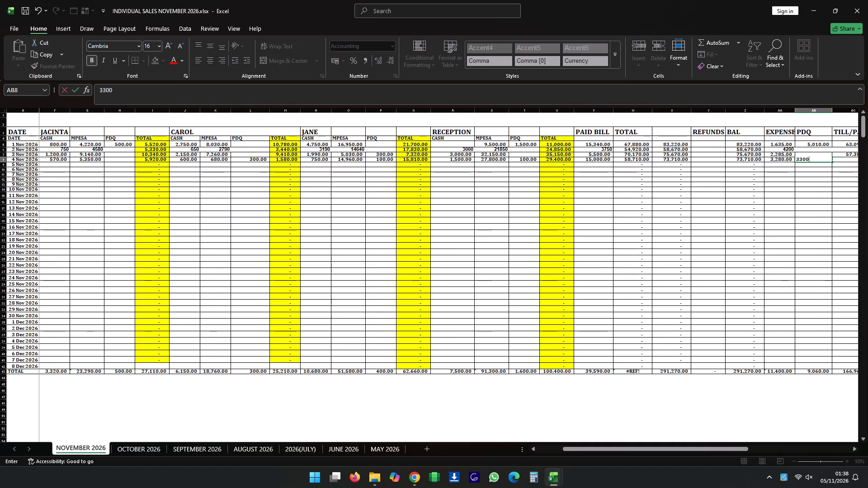
key(Right)
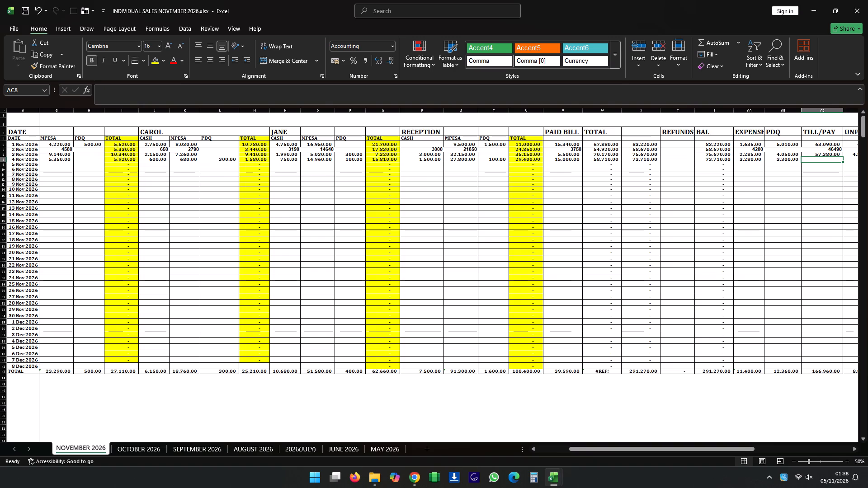
text(63040)
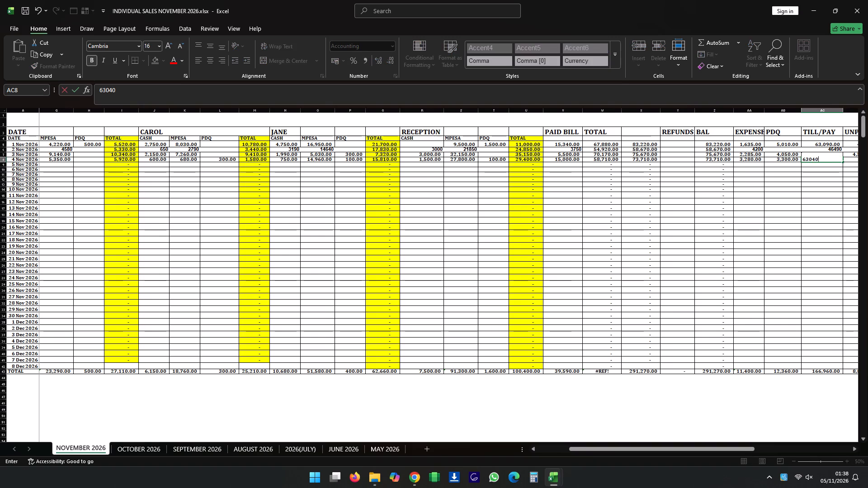
key(Right)
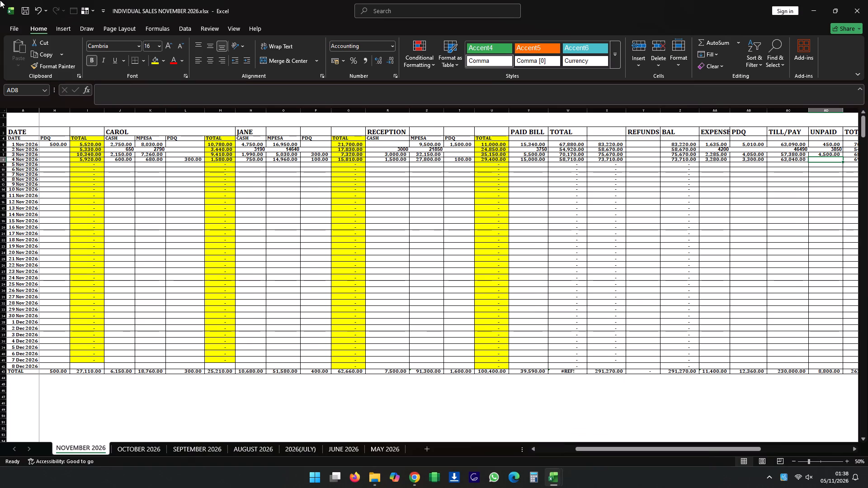
text(2750)
key(Right)
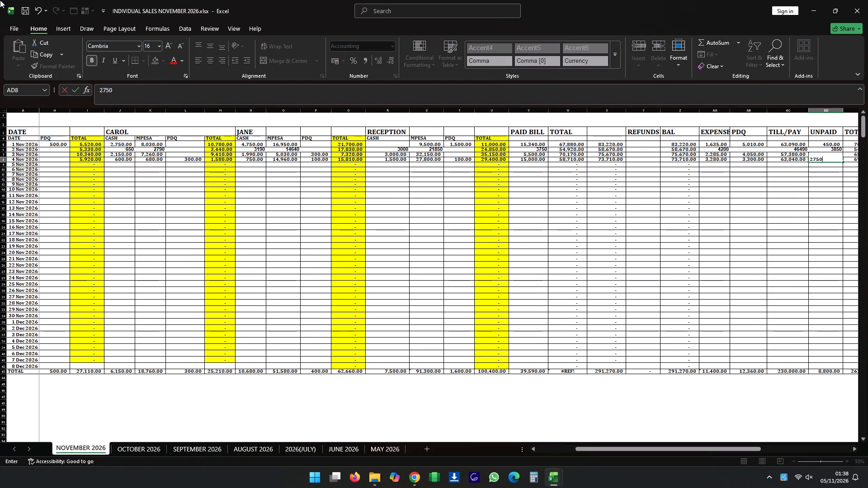
Enter 1240 as the availed cash for 4 Nov 2026.
key(Right)
key(Right)
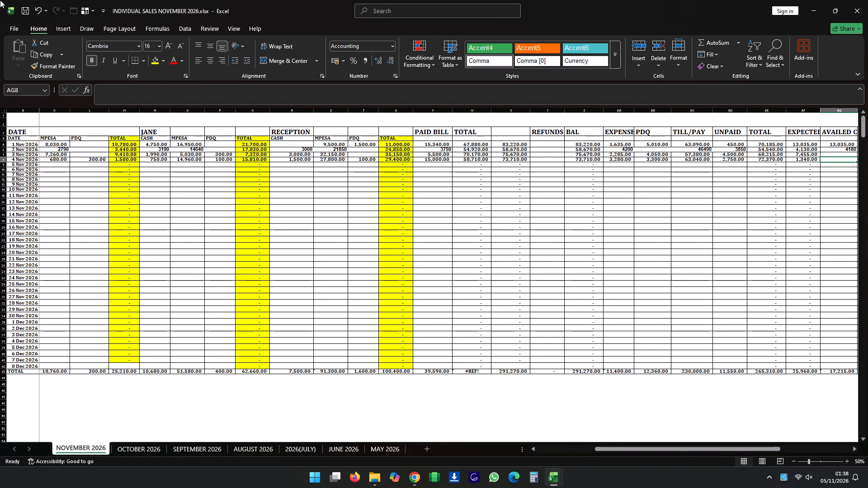
key(Right)
key(Left)
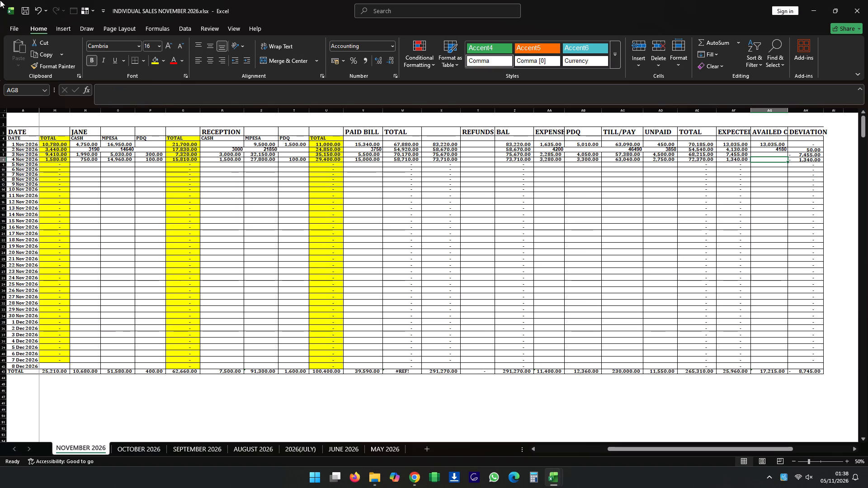
text(12)
text(40)
key(Right)
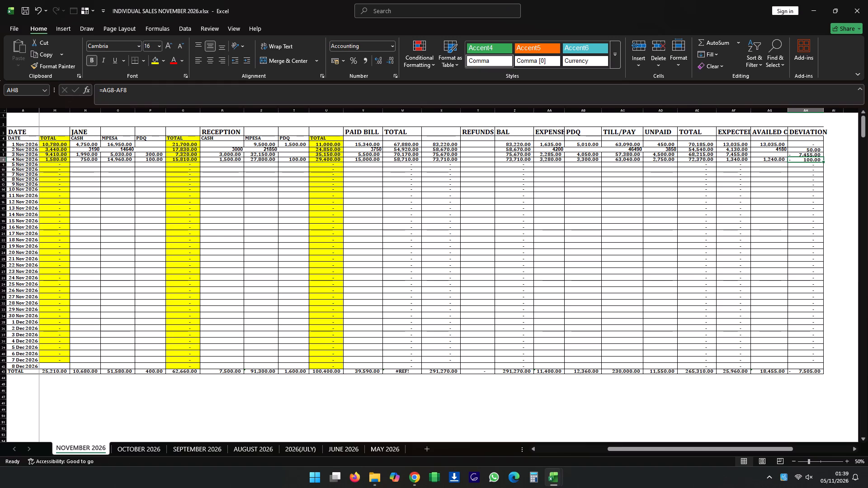
Switch to the BLUE AVANA BAR SALES NOVEMBER 2026 workbook to view the NOVEMBER(4) sales summary.
click(269, 156)
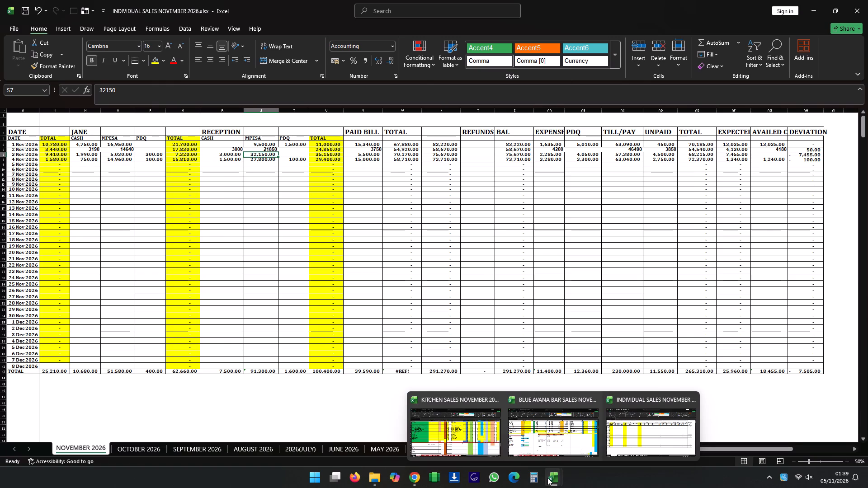
click(561, 442)
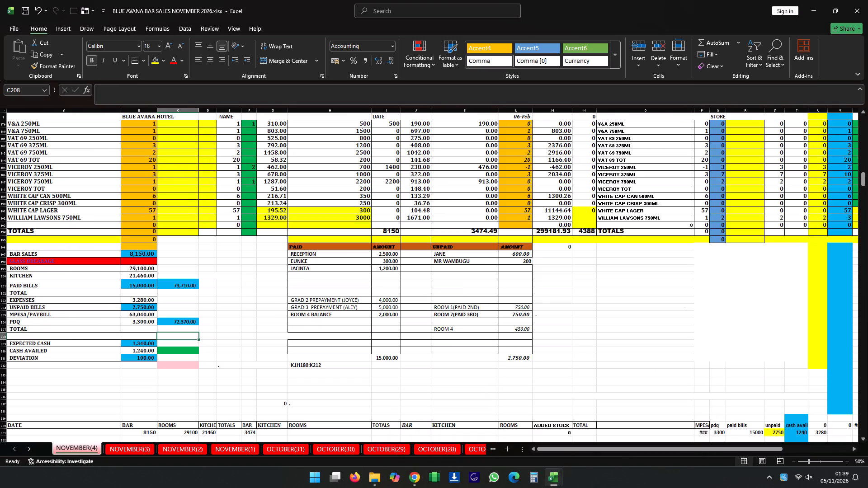
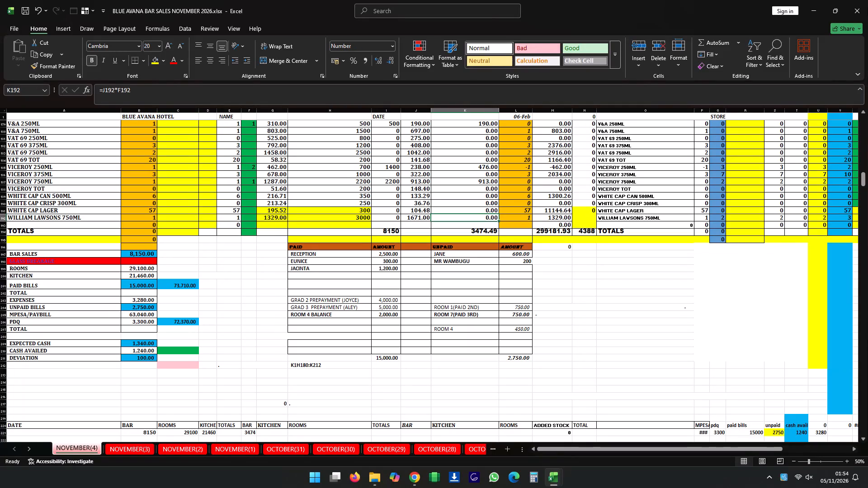
Review the unpaid bills on the NOVEMBER(4) sheet and compare them with the paid and unpaid bills on NOVEMBER(3).
click(440, 297)
drag(496, 257, 516, 310)
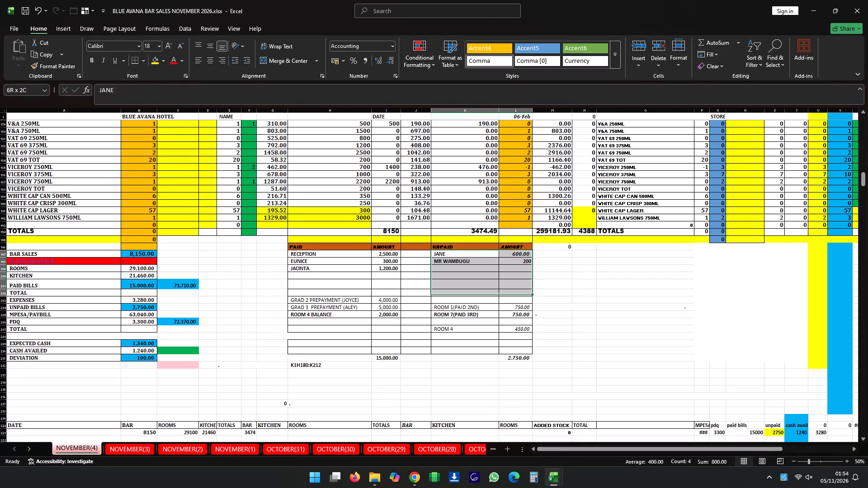
drag(516, 310, 519, 354)
click(514, 343)
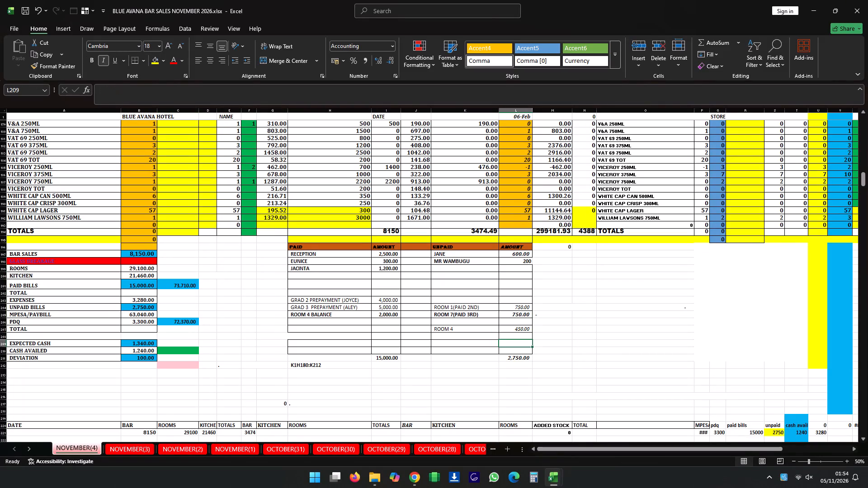
click(147, 450)
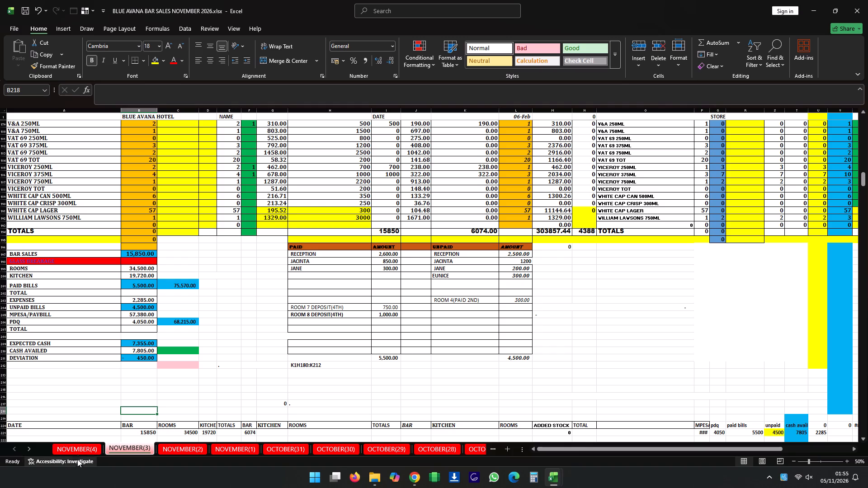
click(77, 449)
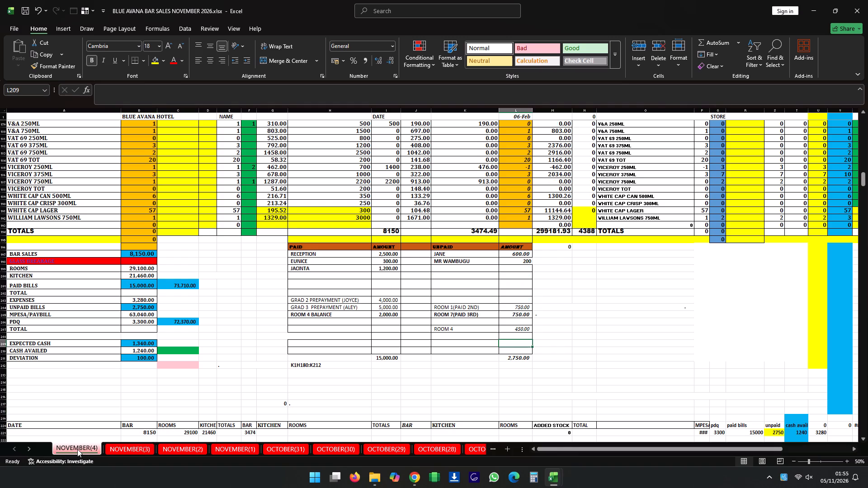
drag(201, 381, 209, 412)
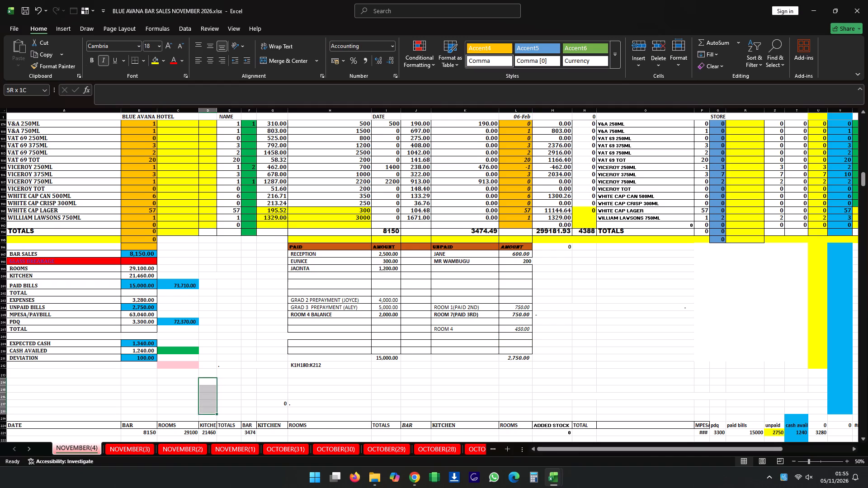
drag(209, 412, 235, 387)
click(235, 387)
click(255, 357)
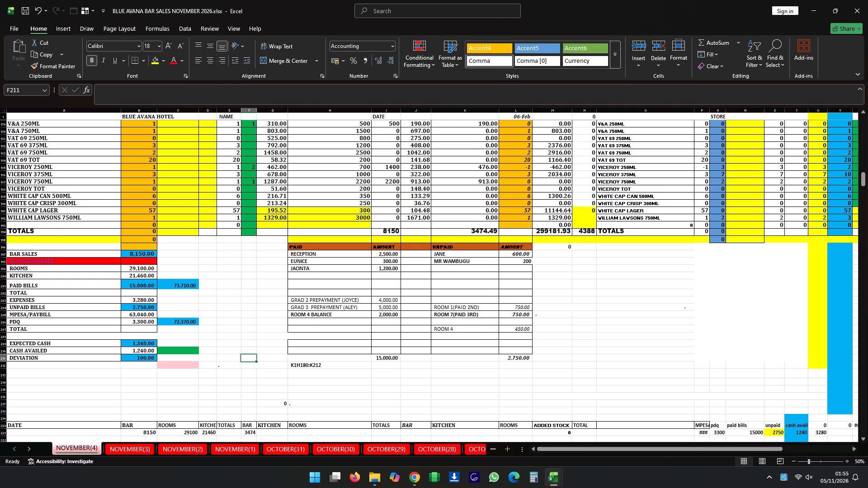
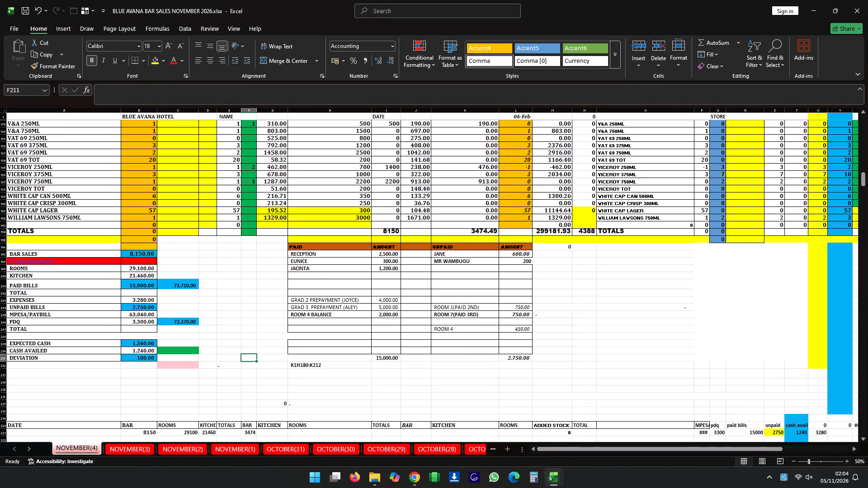
Add an unpaid bill of 100 for JANE on the NOVEMBER(4) sheet, below MR WAMBUGU's bill.
click(515, 271)
text(100)
key(Left)
text(JA)
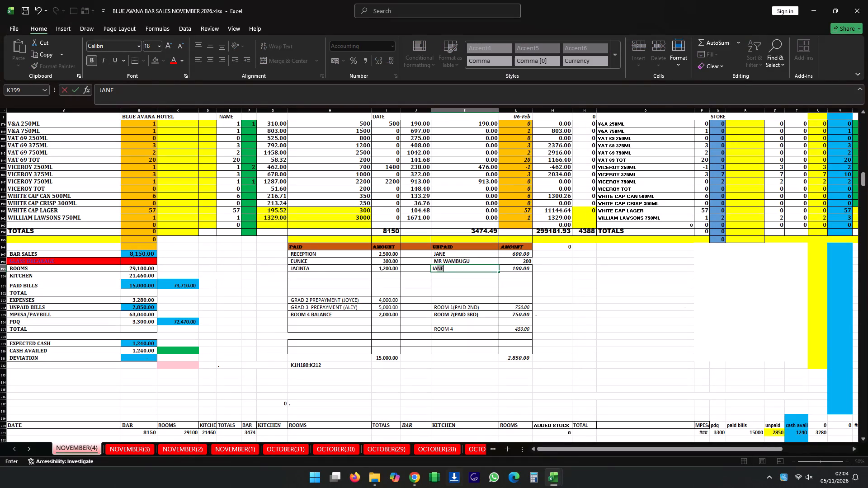
click(619, 308)
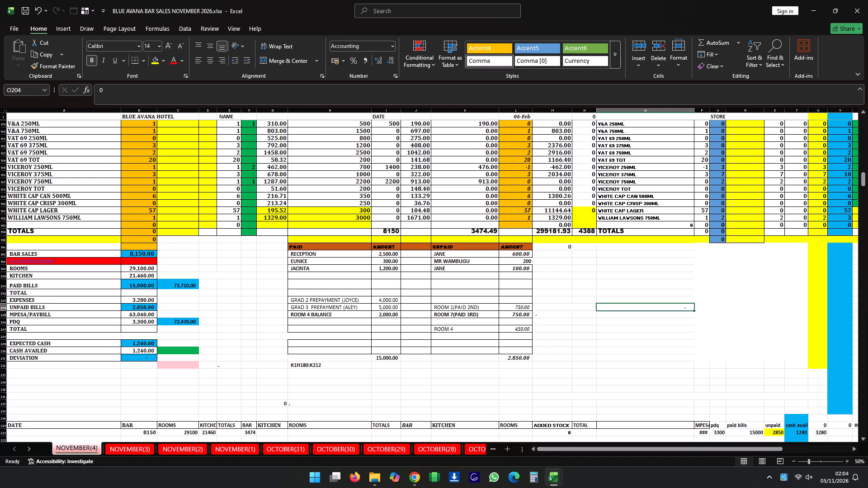
click(515, 267)
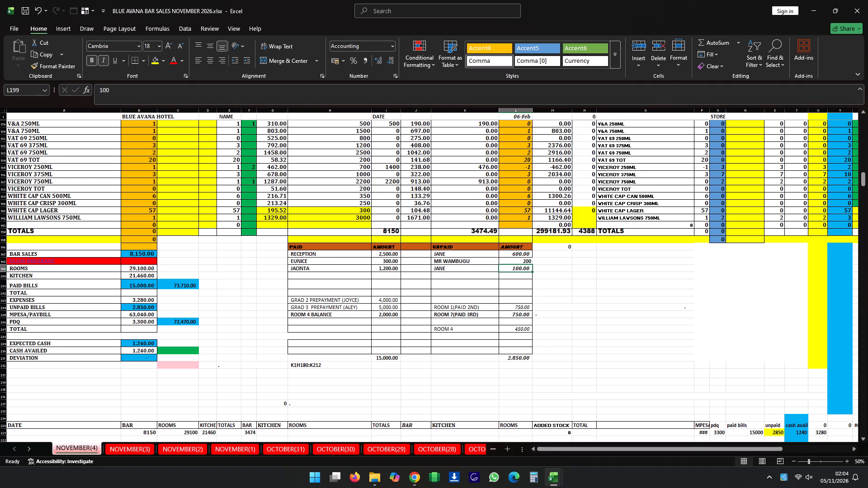
click(516, 299)
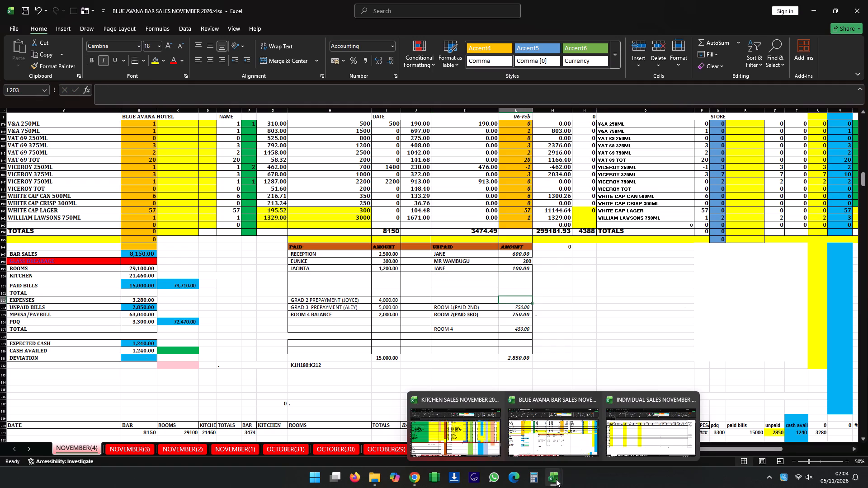
In the individual sales workbook, set the 4 Nov 2026 unpaid amount to 2850 and save the workbook.
click(623, 438)
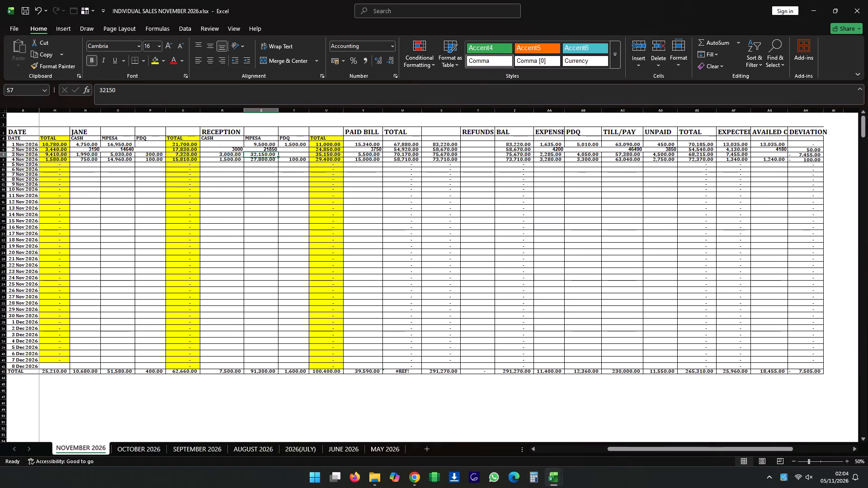
click(663, 159)
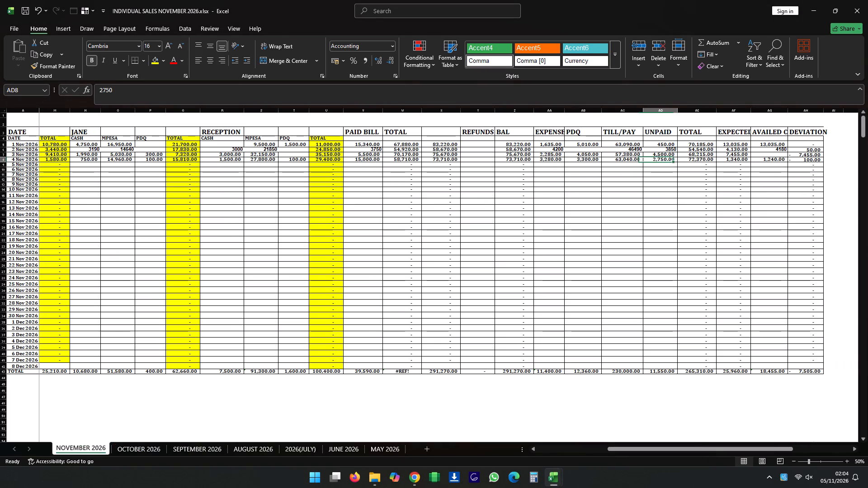
text(2850)
key(Right)
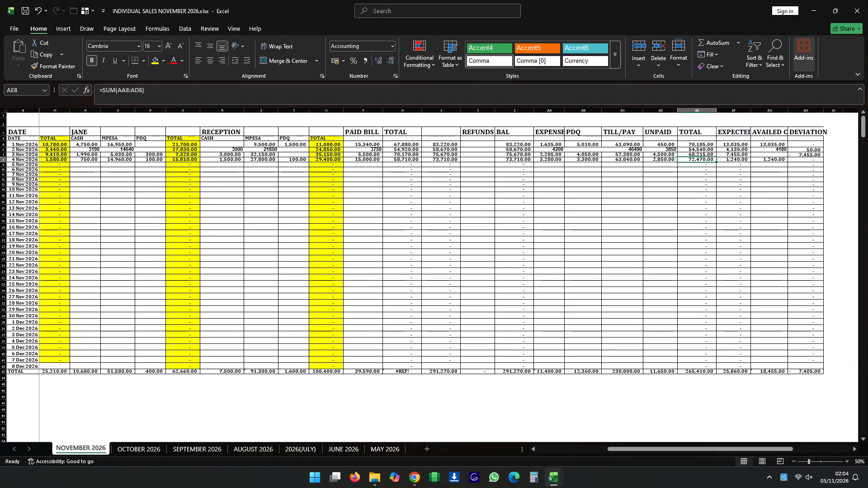
click(21, 11)
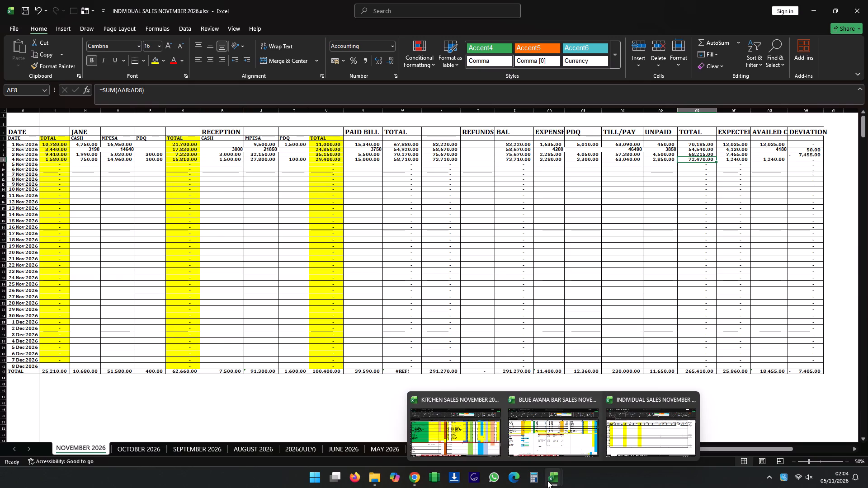
Back in the bar sales workbook, check NOVEMBER(3), relabel NOVEMBER(4)'s unpaid ROOM 4 bill as ROOM 4(PAID 2ND), and save.
click(565, 439)
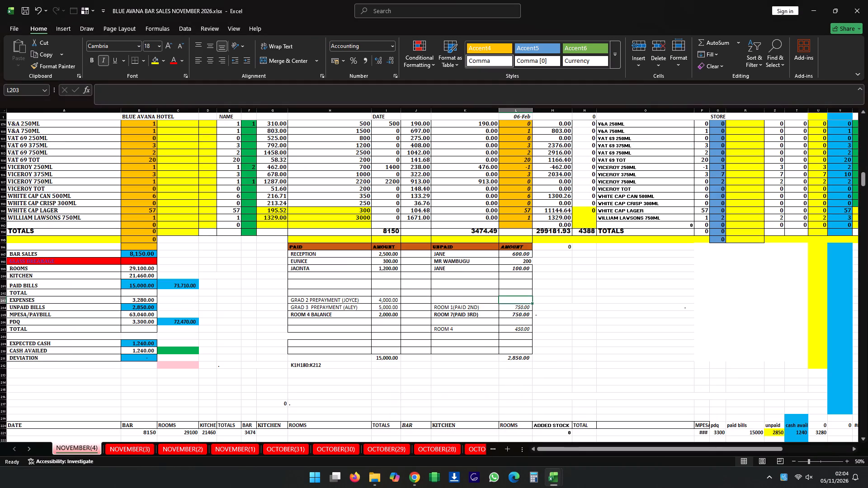
click(140, 449)
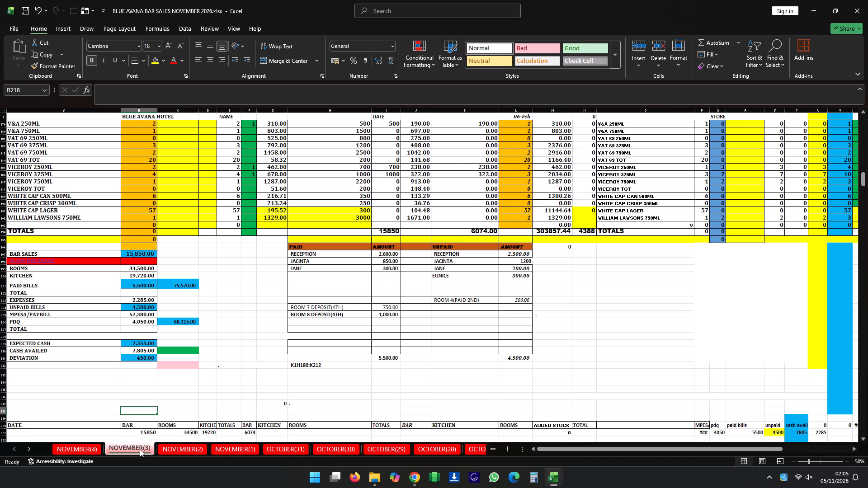
click(96, 446)
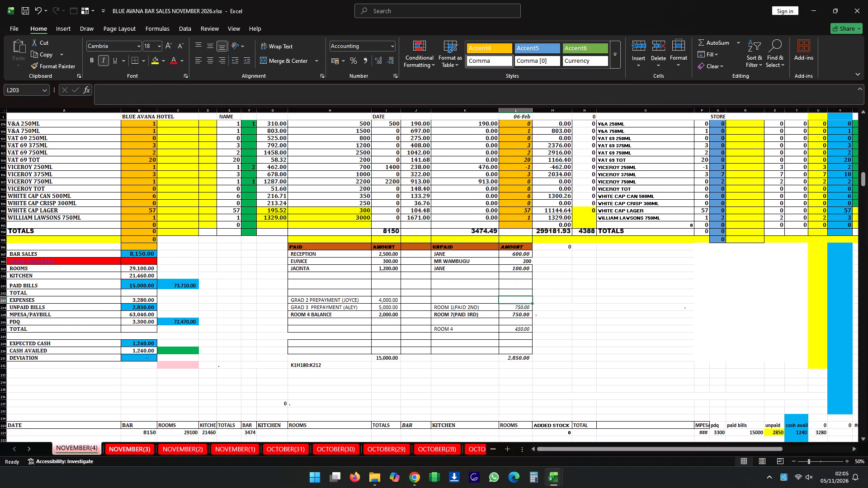
double_click(455, 329)
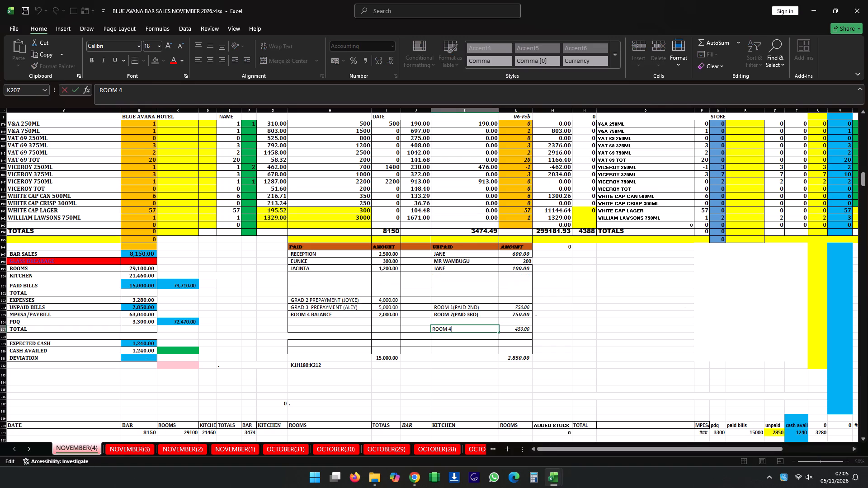
key(shift+parenleft)
text(PAID)
key(space)
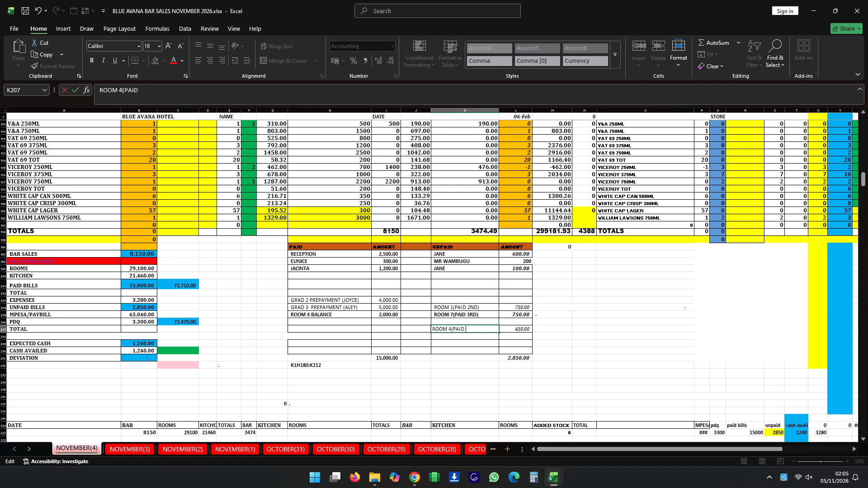
text(2ND)
key(shift+parenright)
click(28, 9)
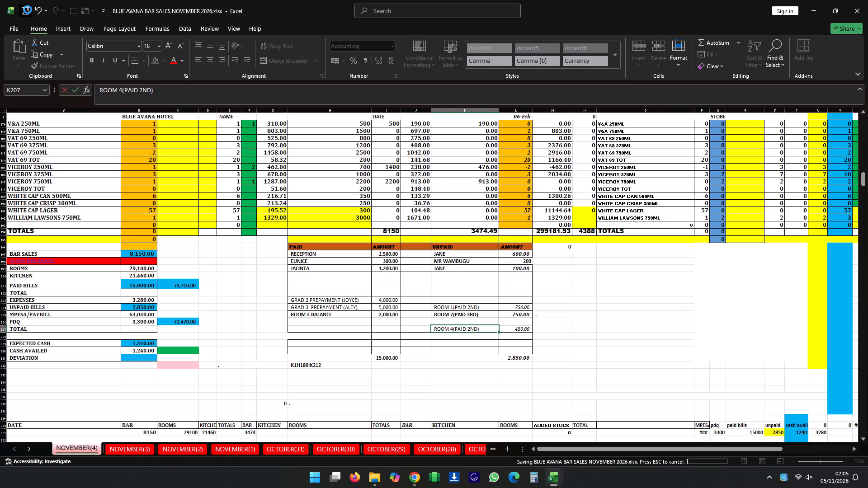
Open the WAITERS SHORTS & BILLS NOVEMBER workbook and enter a shortage of 700 for JANE on 04-Nov.
click(816, 11)
click(816, 11)
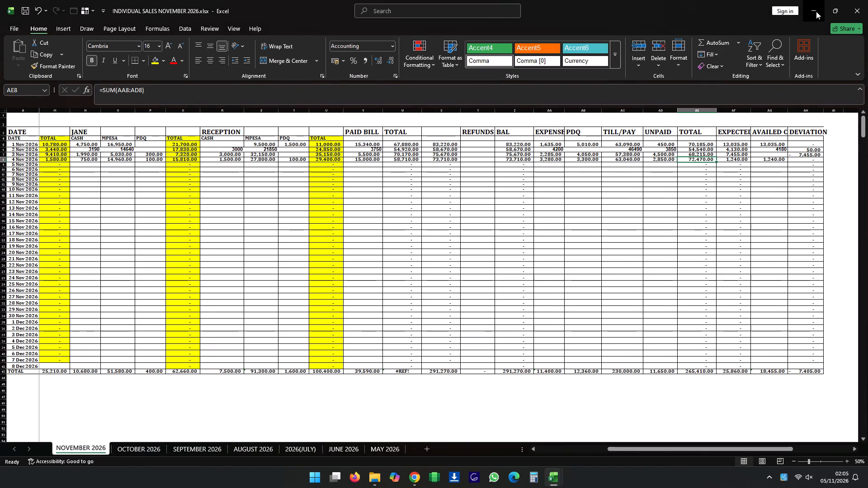
click(816, 11)
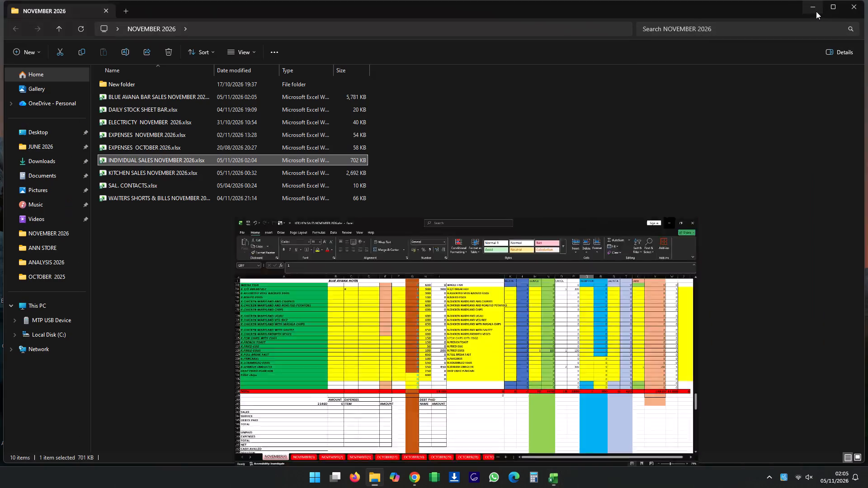
double_click(156, 200)
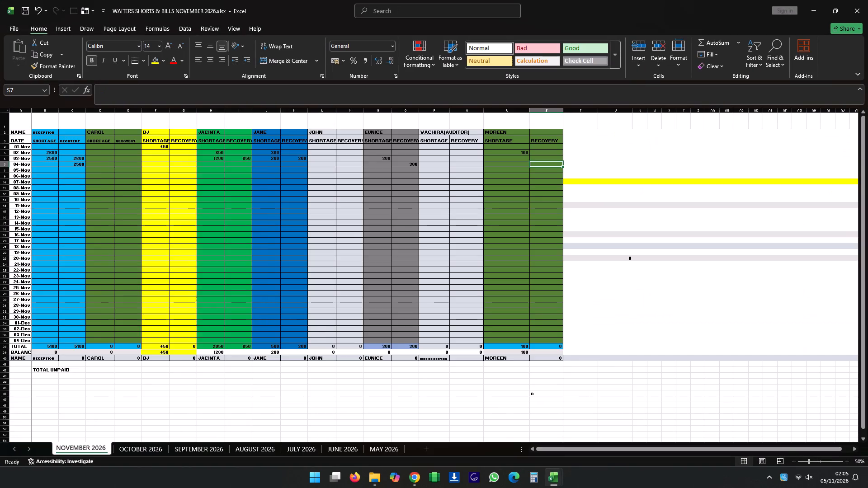
click(270, 166)
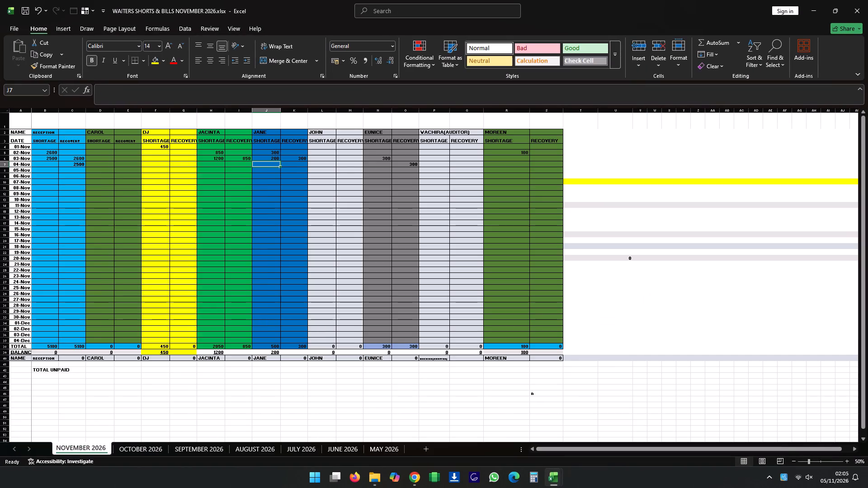
text(700)
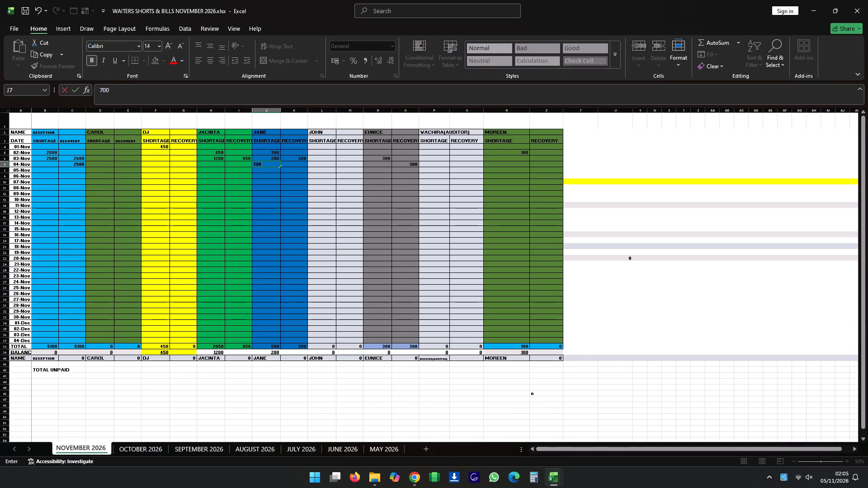
click(314, 206)
Enter a recovery of 1200 for JACINTA on 04-Nov.
click(235, 162)
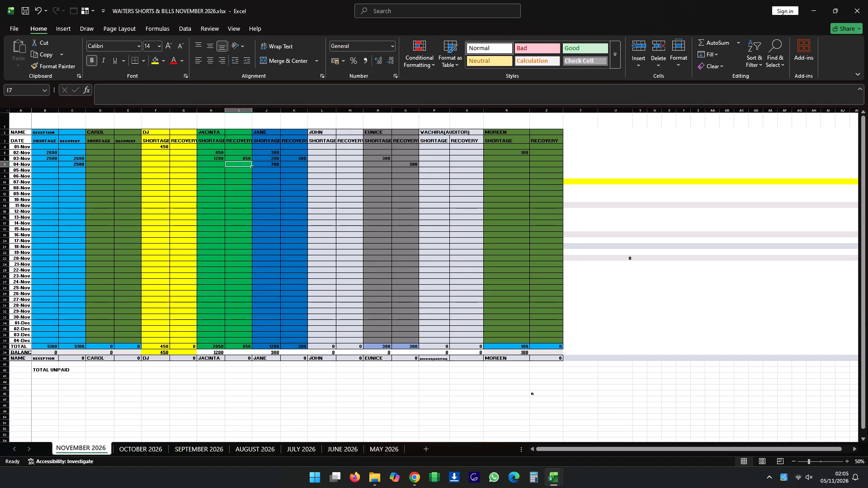
text(1200)
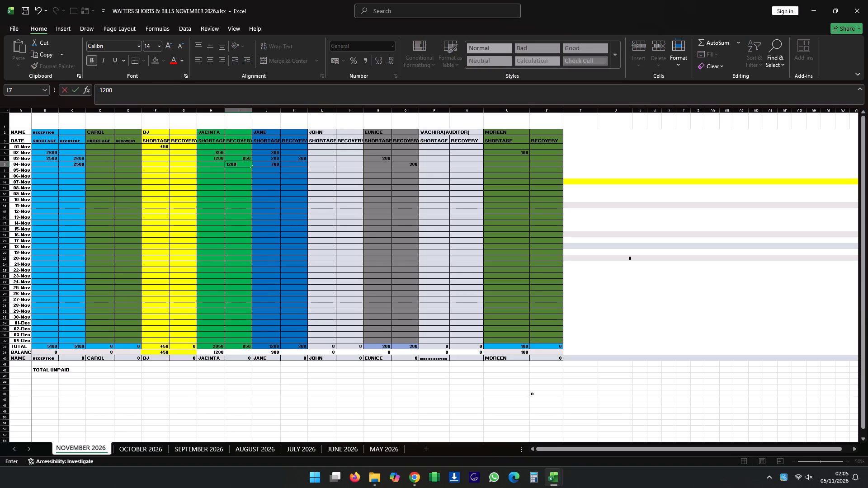
key(Right)
key(Right)
key(Right)
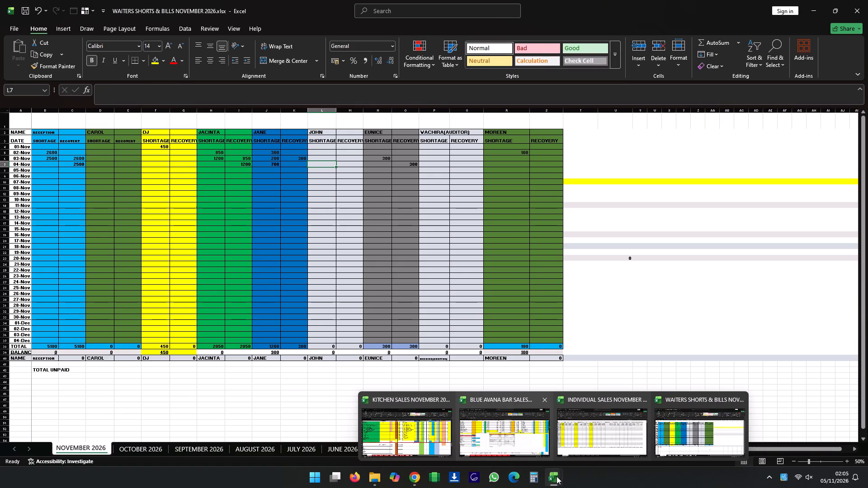
Check the bar sales bills, then enter a shortage of 200 for WACHIRA(AUDITOR) on 04-Nov in the waiters workbook.
click(501, 445)
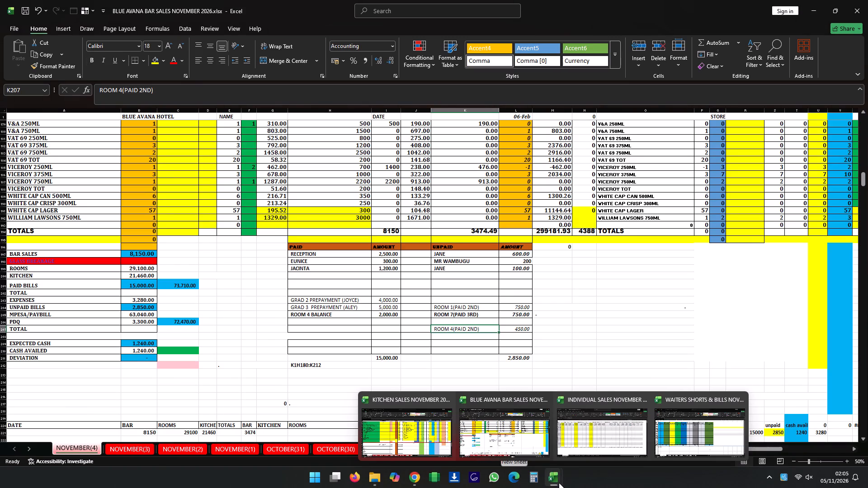
click(674, 432)
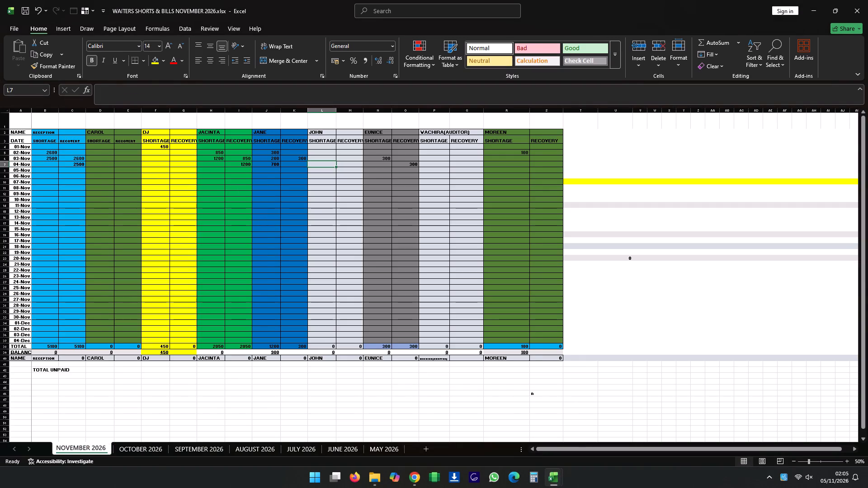
click(429, 165)
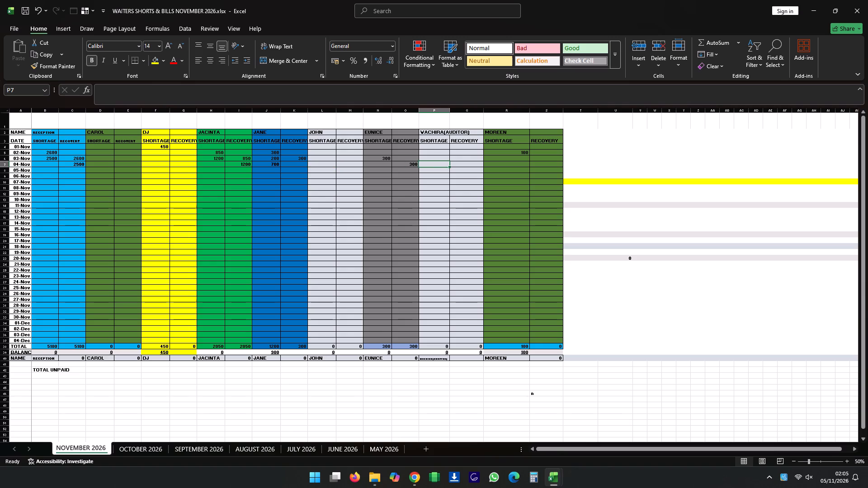
text(200)
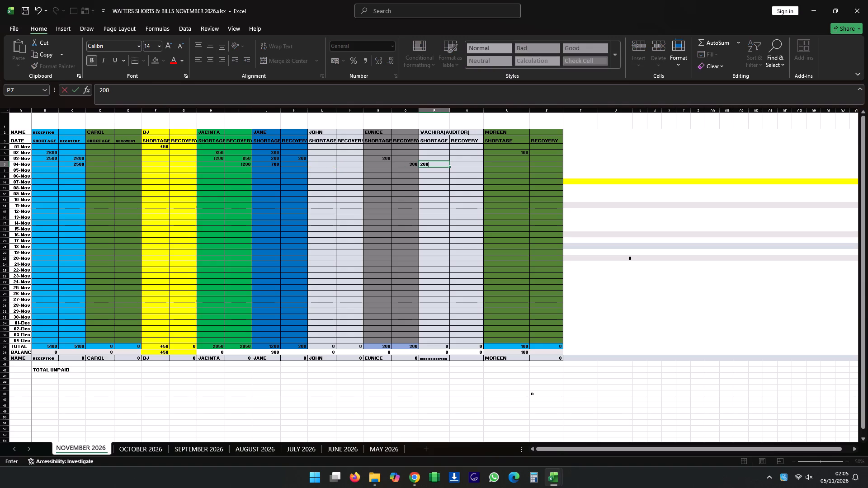
key(Right)
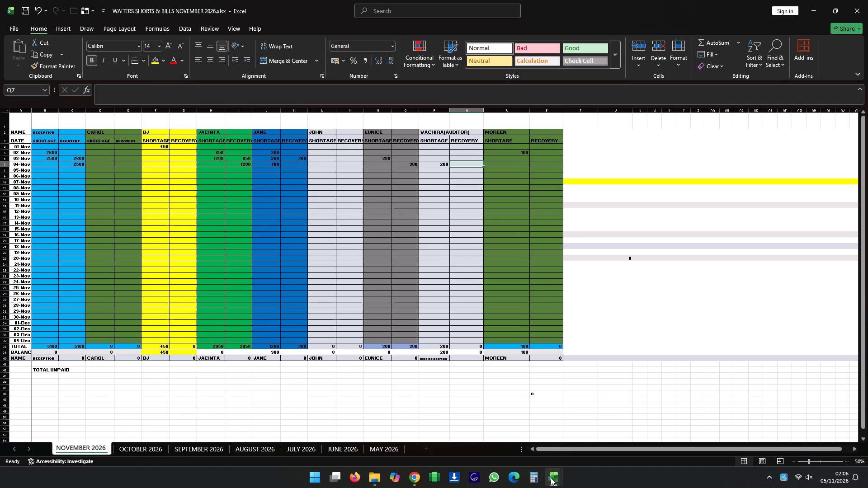
Save the bar sales workbook and minimise the open workbooks to reveal the NOVEMBER 2026 folder.
click(532, 446)
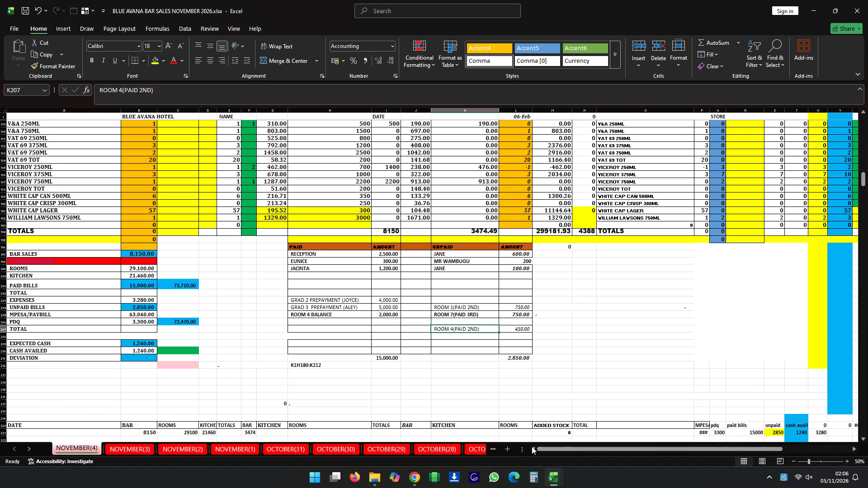
click(30, 14)
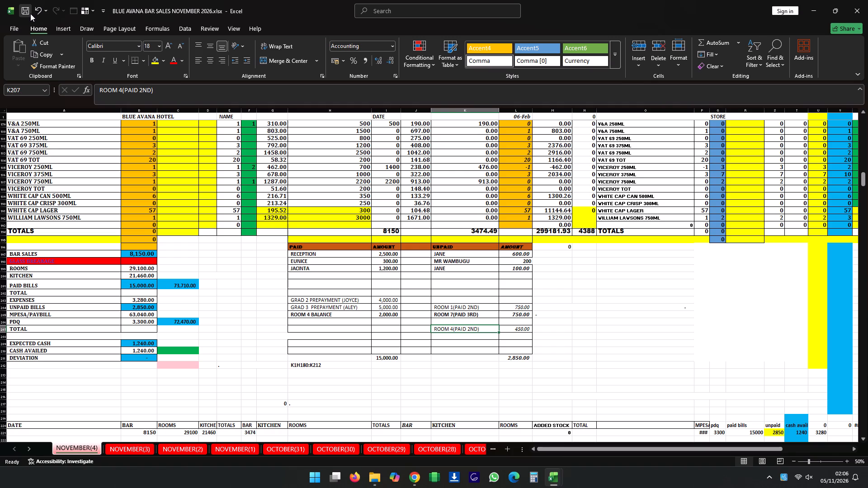
click(820, 9)
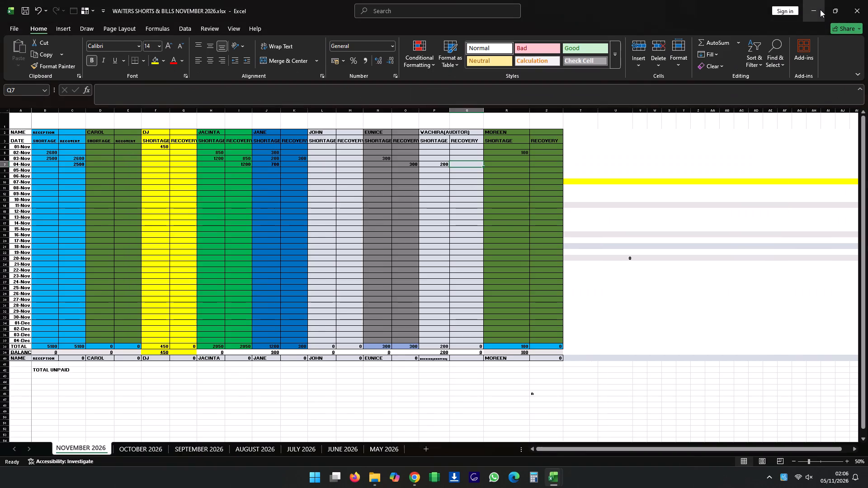
click(820, 9)
click(820, 9)
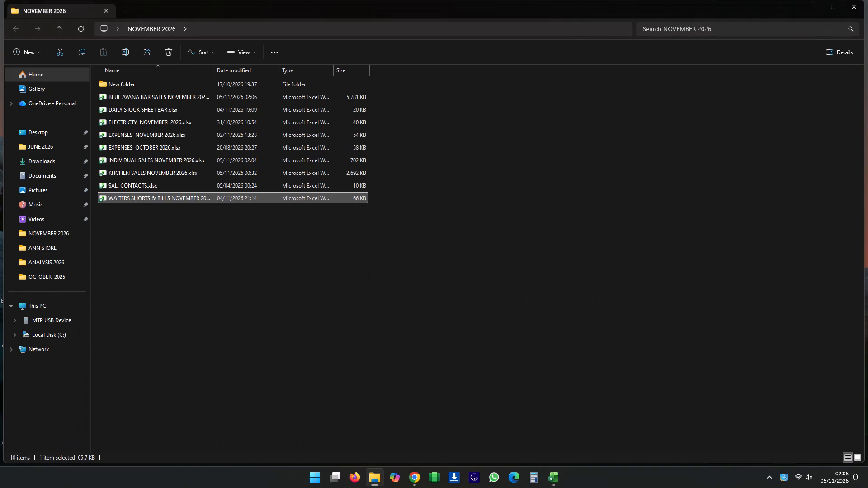
Set the display brightness to minimum and turn on the computer's mobile hotspot.
click(798, 479)
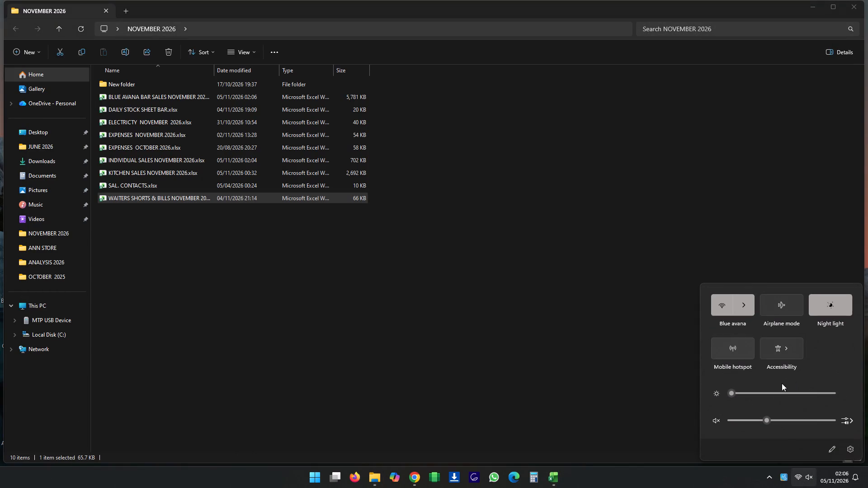
drag(770, 393, 637, 395)
click(731, 358)
click(660, 353)
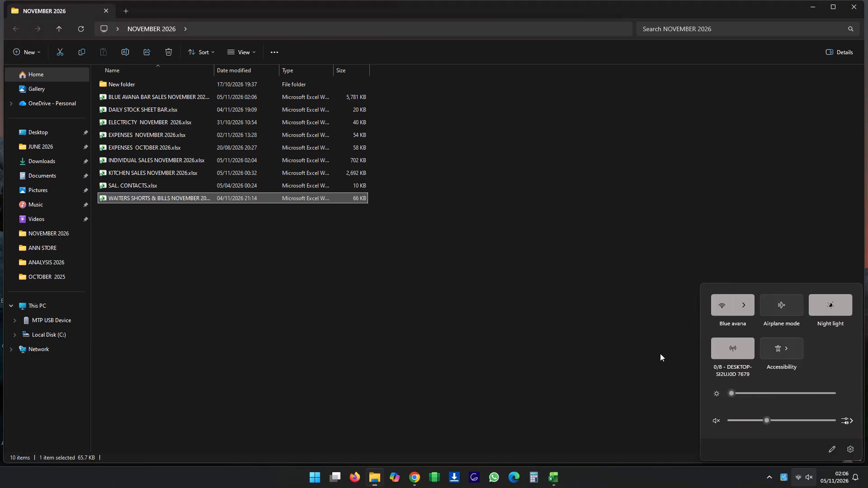
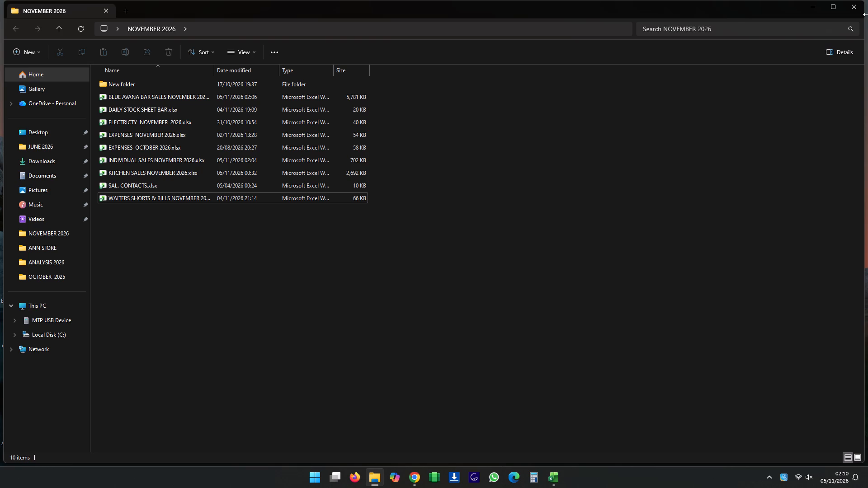
Open the individual sales workbook and enter 7805 as the availed cash for 3 Nov 2026, using the NOVEMBER(3) bar sales sheet.
double_click(263, 160)
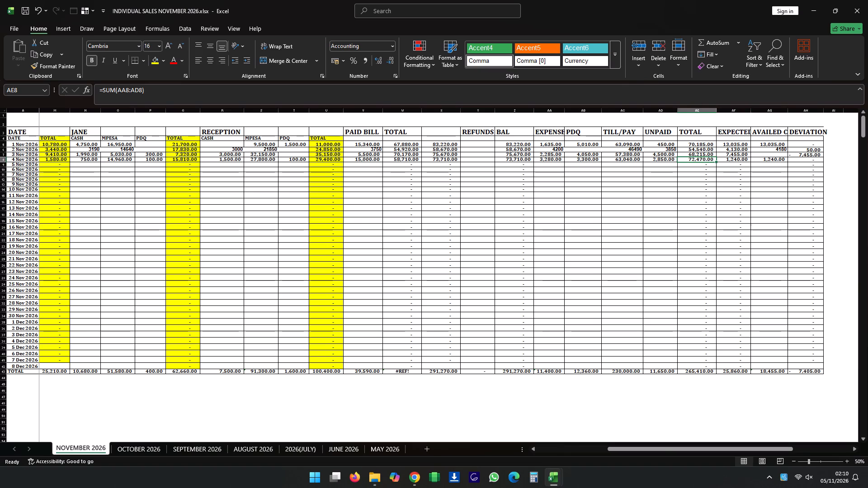
click(767, 152)
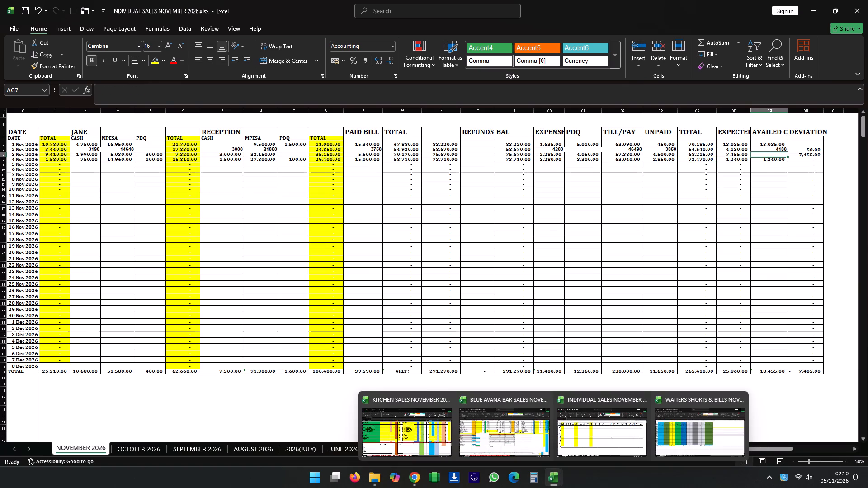
click(537, 441)
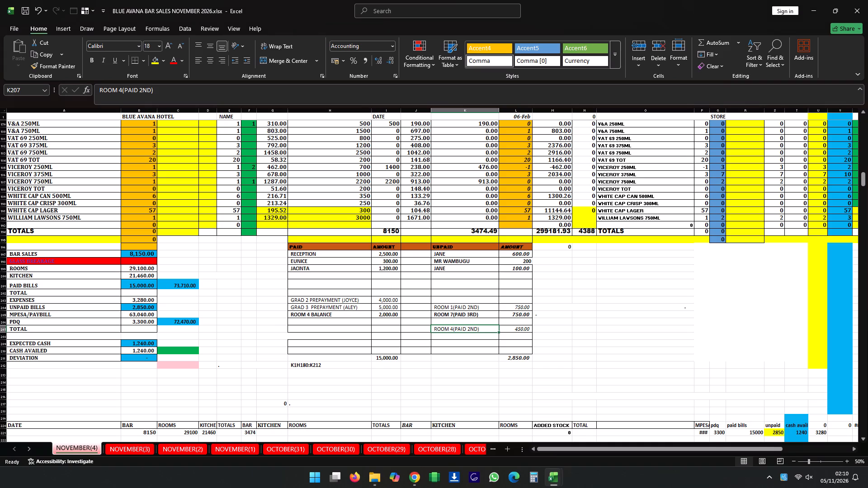
click(129, 450)
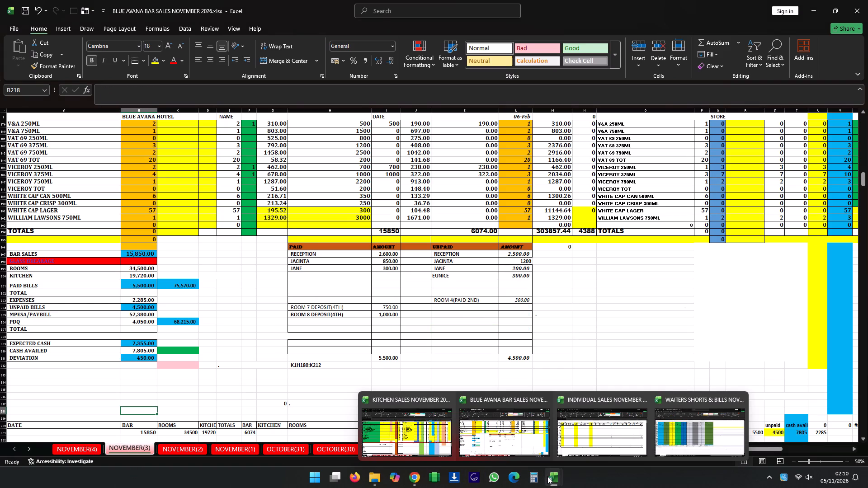
click(576, 434)
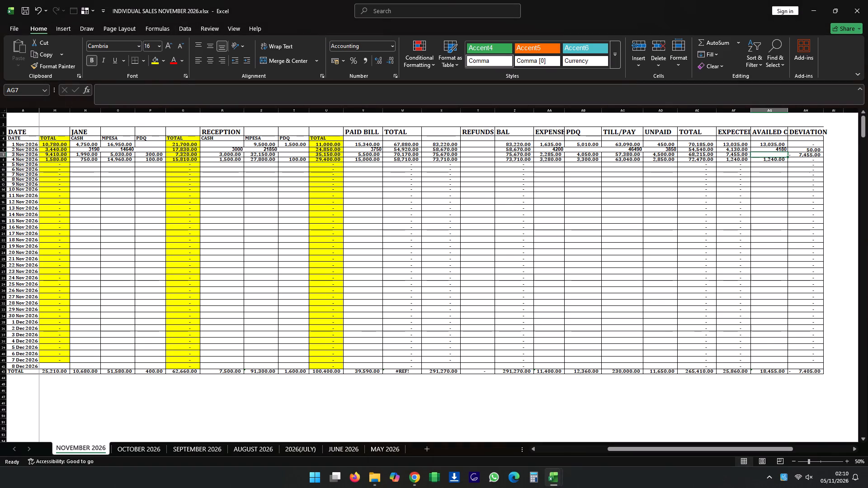
text(7805)
key(Left)
Compare the 3 Nov 2026 till, unpaid and total entries in individual sales with the NOVEMBER(3) bar sales sheet.
key(Left)
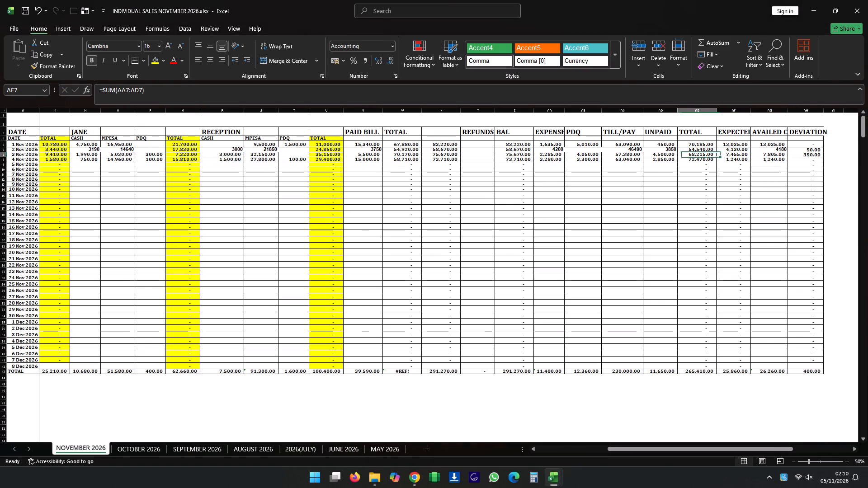
key(Left)
key(Left)
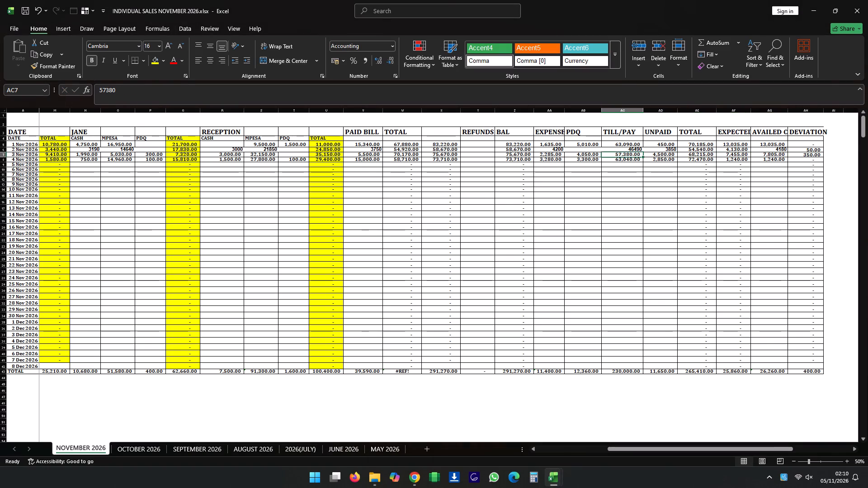
key(Right)
key(Right)
key(Left)
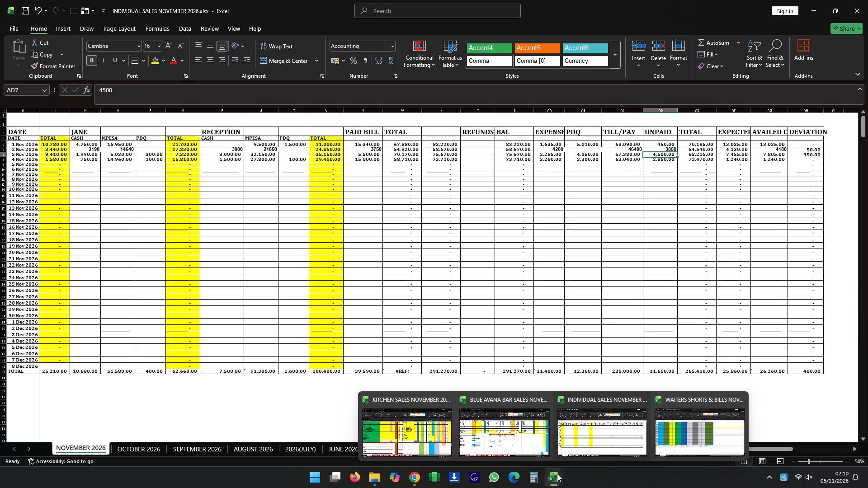
click(533, 450)
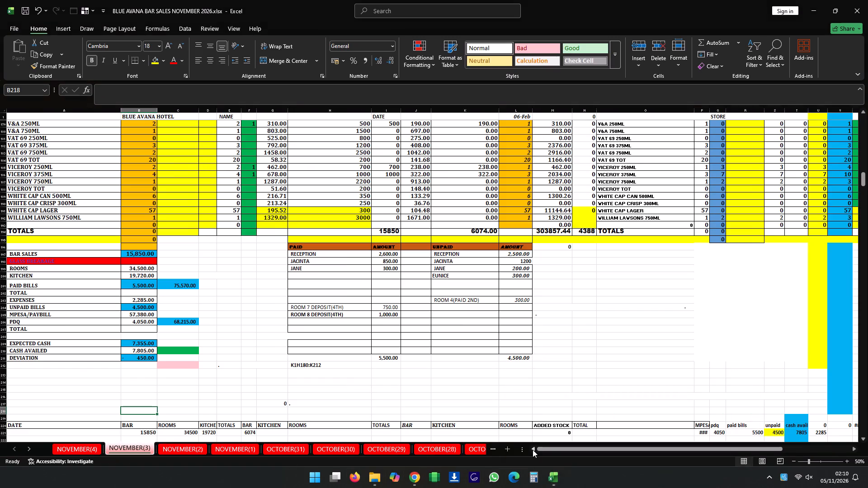
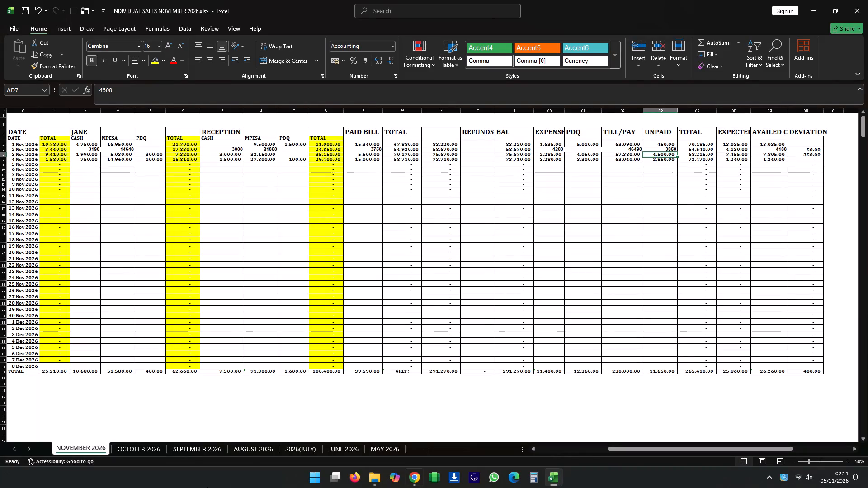
Review the 3 Nov 2026 cash, M-Pesa and PDQ entries for each waiter and reception in the individual sales sheet.
drag(612, 446, 576, 442)
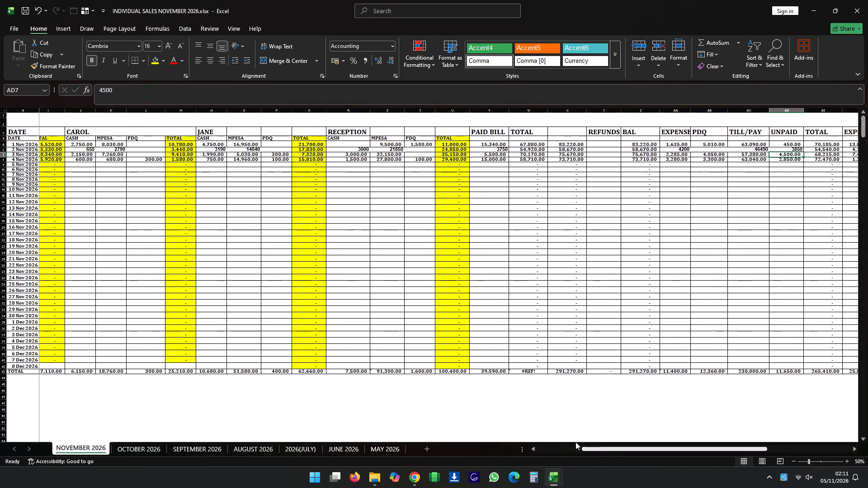
drag(576, 442, 469, 470)
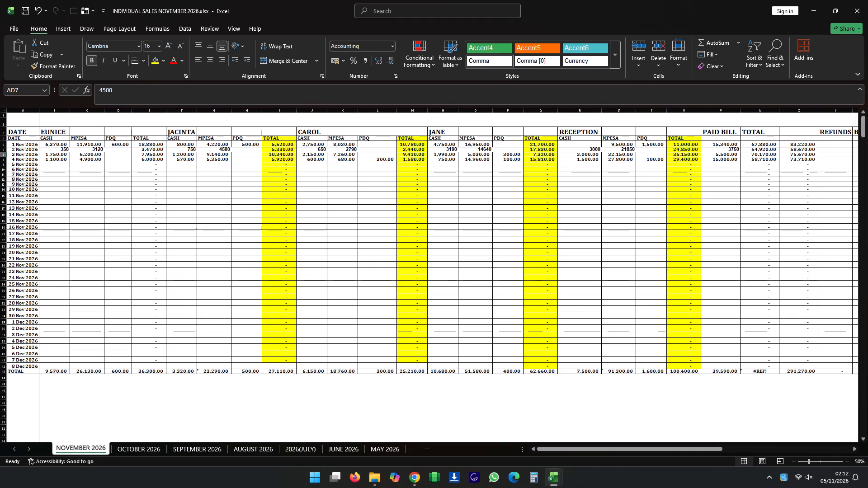
click(592, 155)
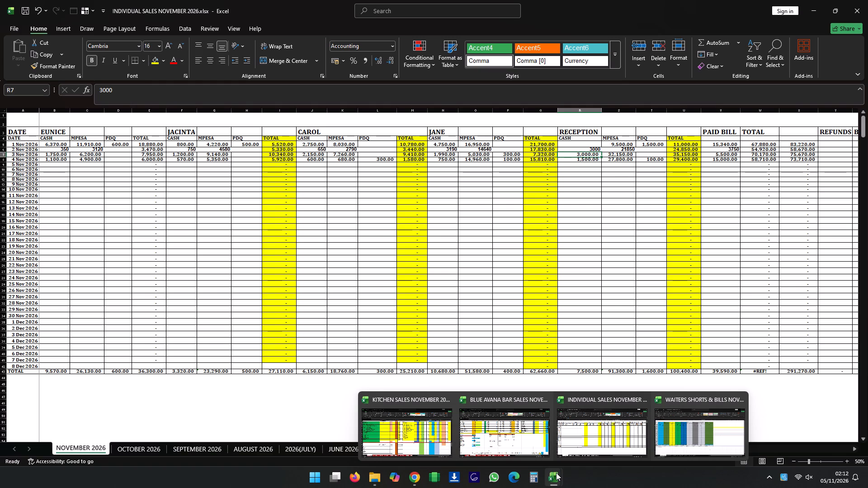
click(582, 451)
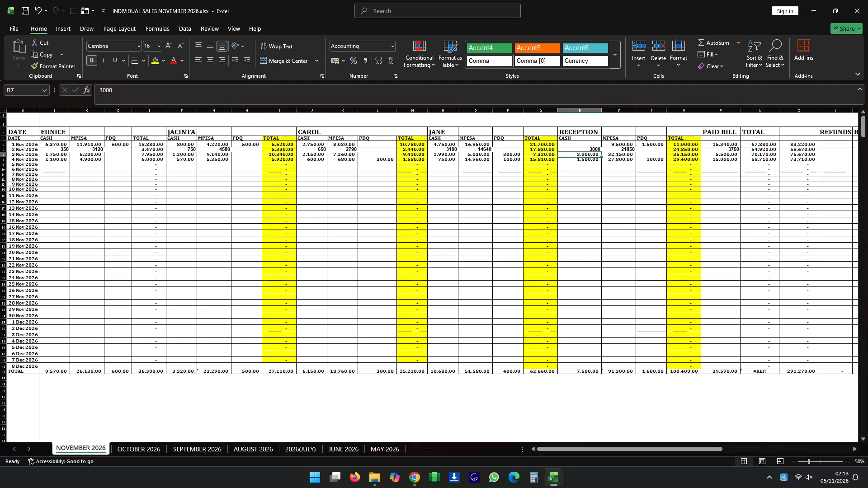
click(349, 155)
Save the individual sales workbook.
click(26, 9)
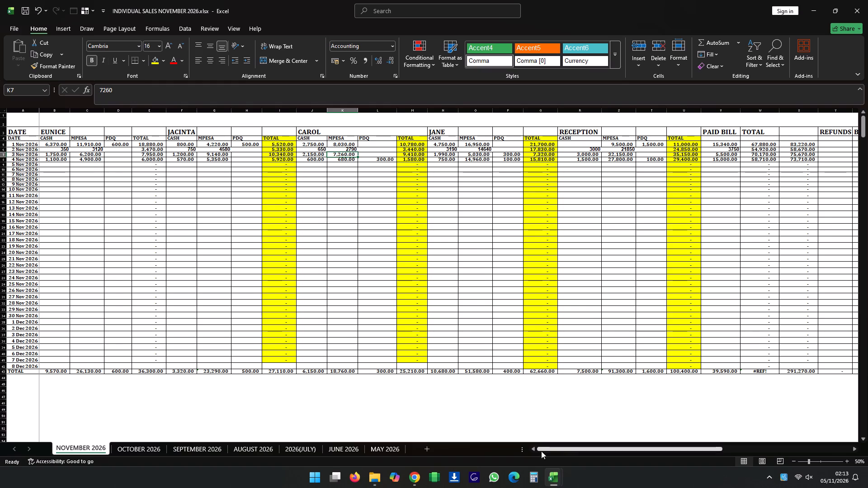
Inspect the formulas behind the 3 Nov 2026 deviation and expected cash in the individual sales sheet.
drag(542, 449, 640, 440)
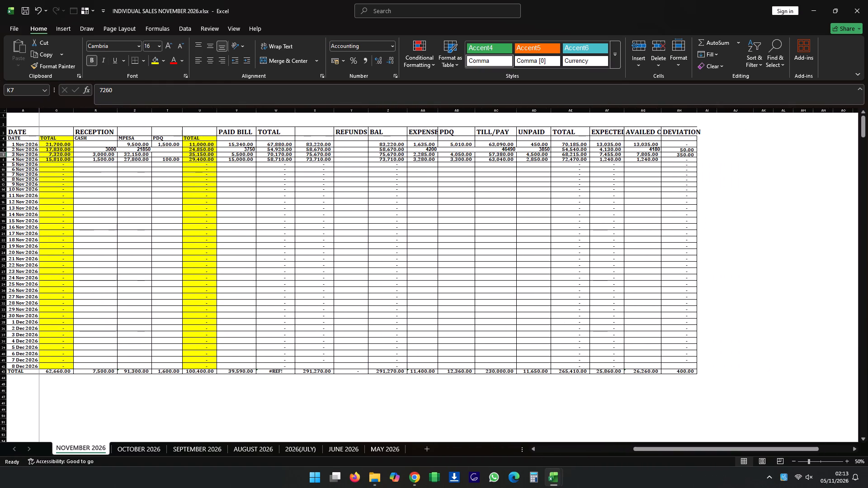
double_click(673, 155)
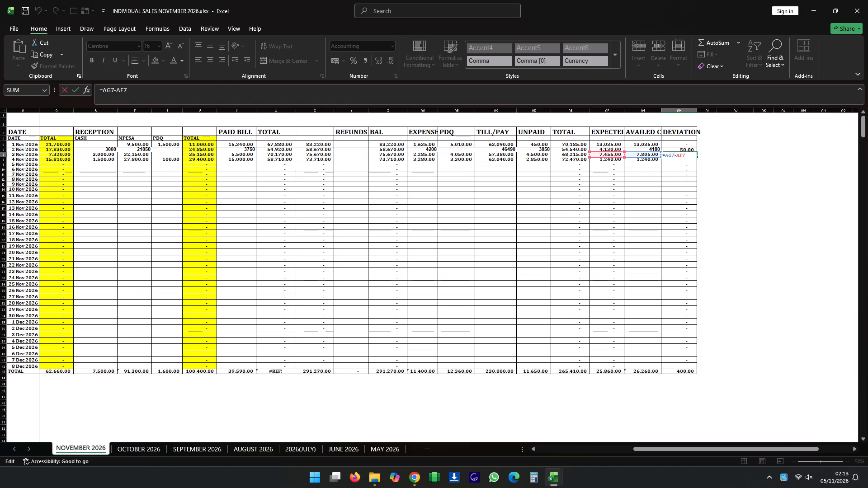
key(Return)
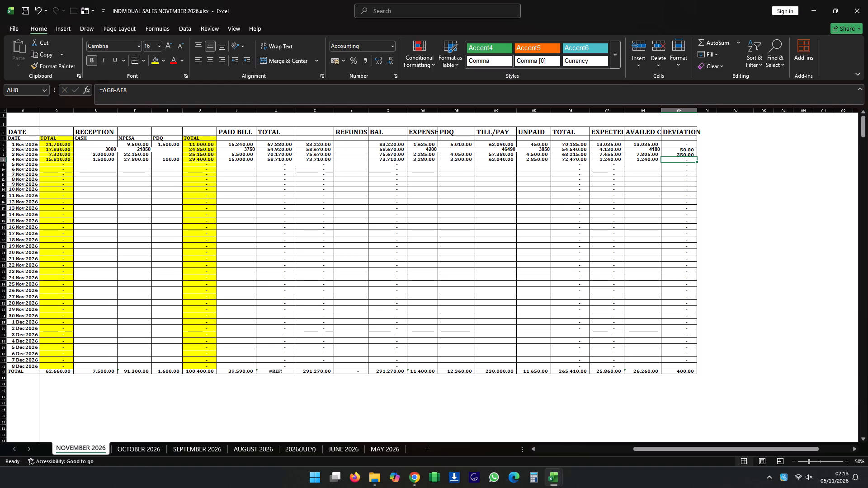
double_click(618, 154)
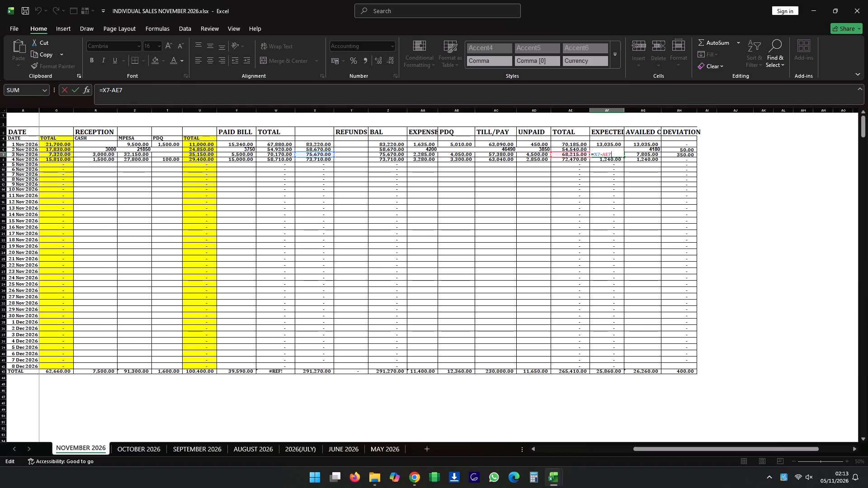
key(Return)
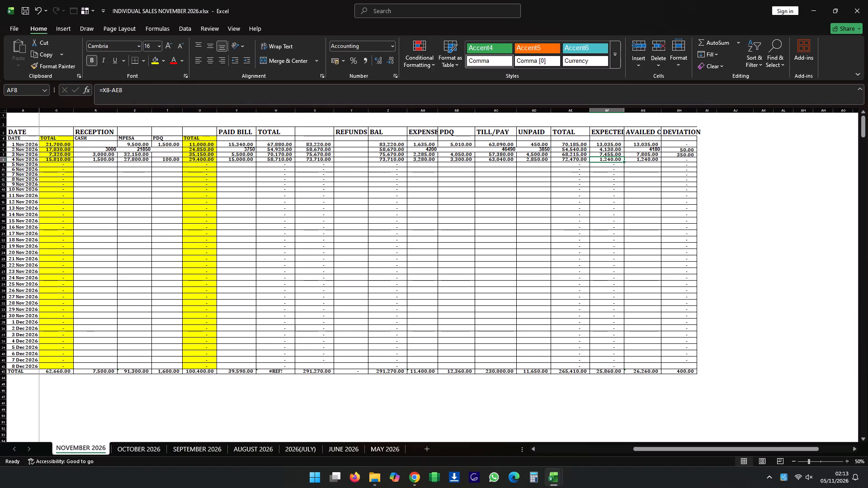
Switch to the Blue Avana bar sales workbook to continue checking the 3 Nov 2026 figures.
click(522, 427)
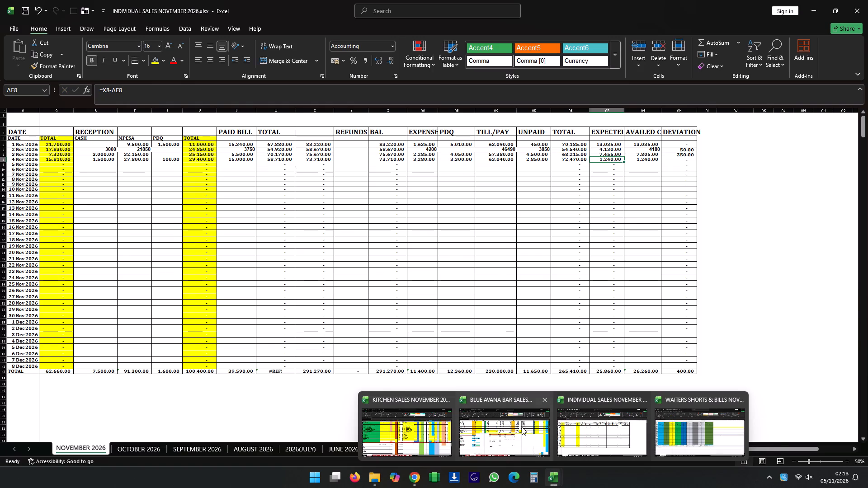
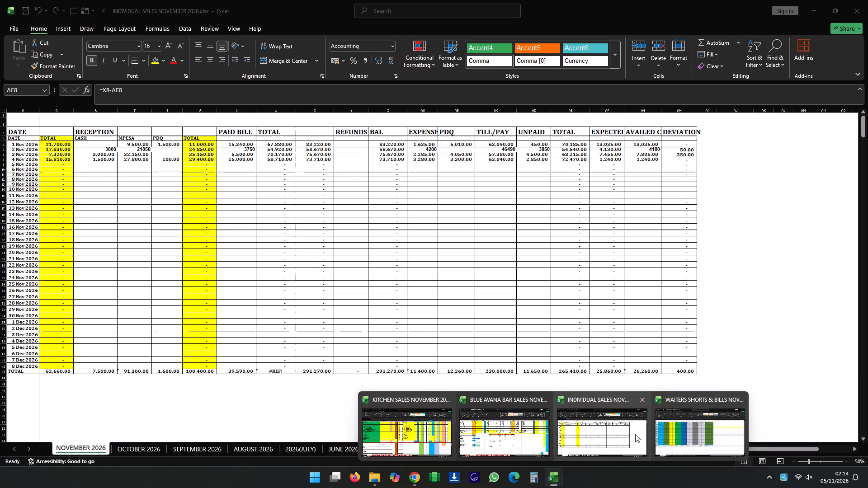
Switch back to the individual sales November 2026 workbook, save it and minimise its window.
click(635, 434)
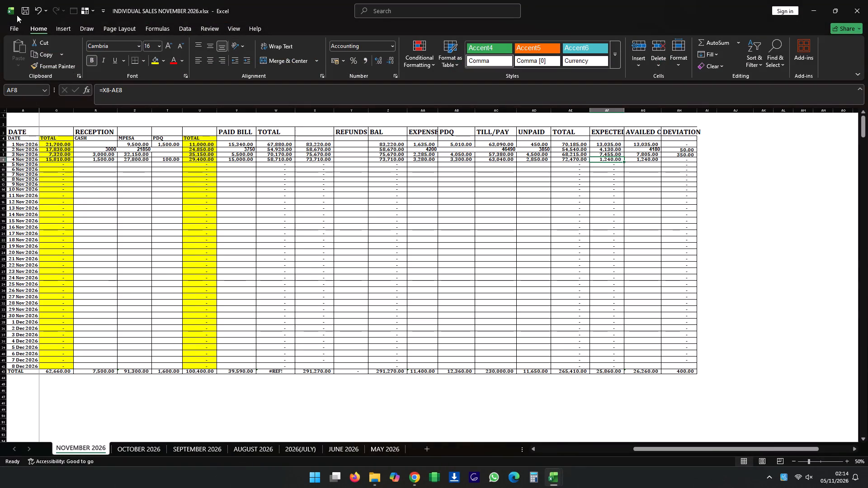
click(24, 13)
click(803, 4)
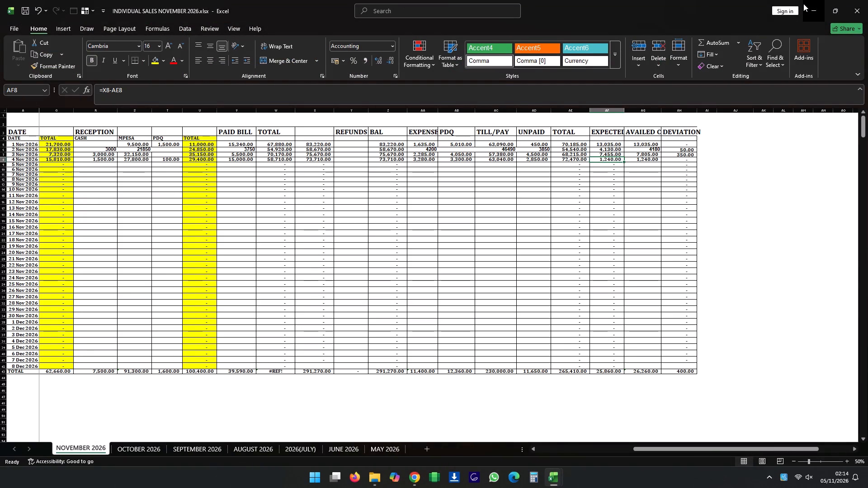
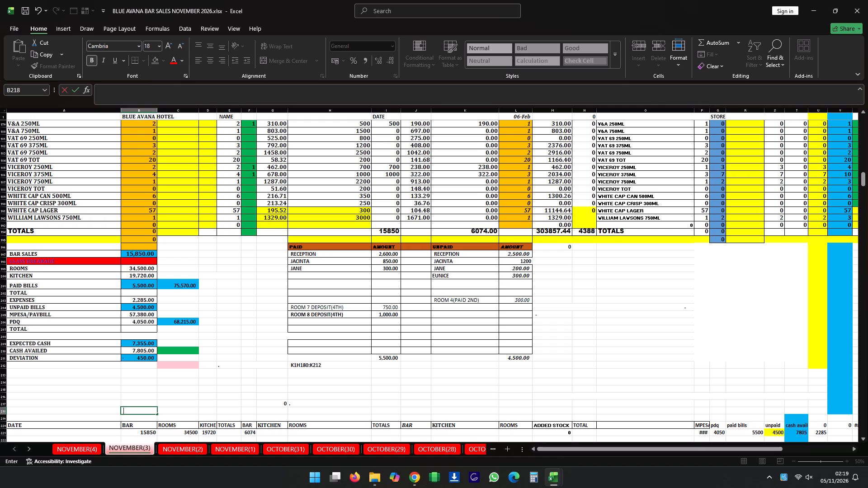
Return to the NOVEMBER(4) sheet of the bar sales workbook and minimise the workbook window.
click(91, 450)
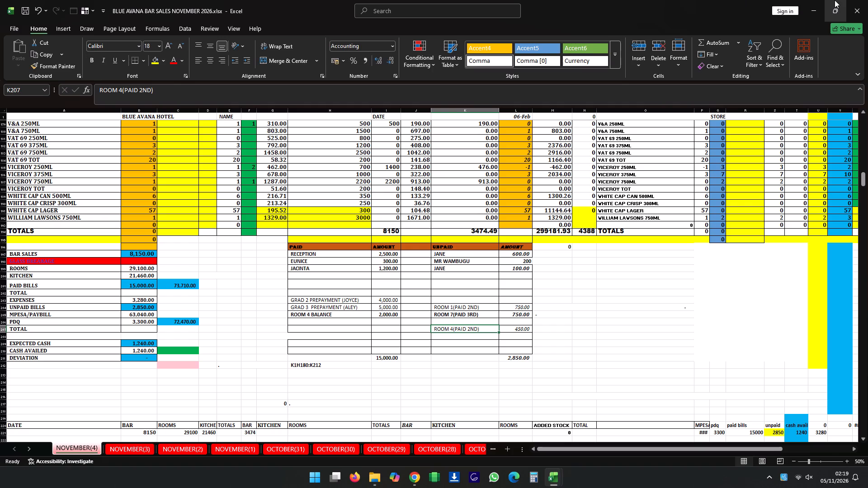
click(816, 2)
click(816, 2)
Turn on the computer's mobile hotspot in the Windows quick settings.
click(706, 319)
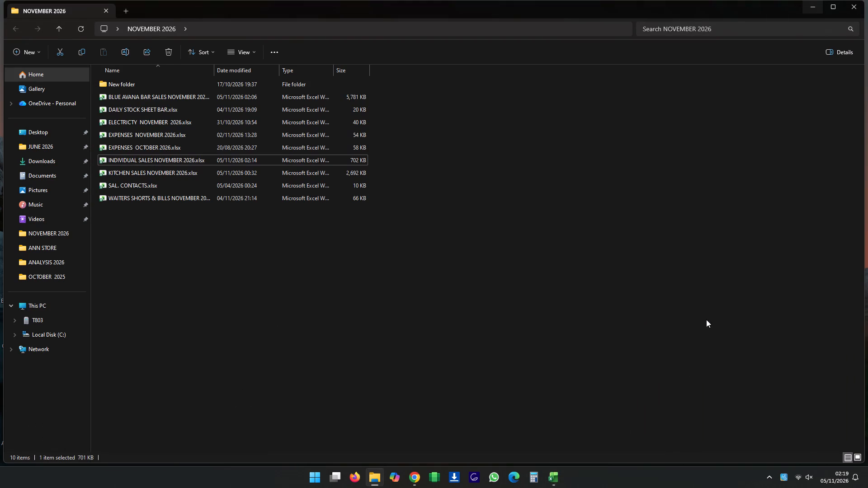
click(802, 487)
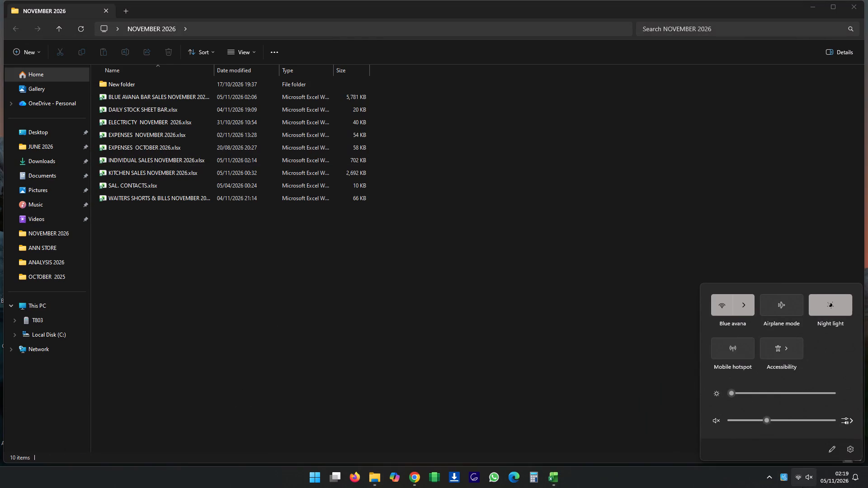
click(727, 350)
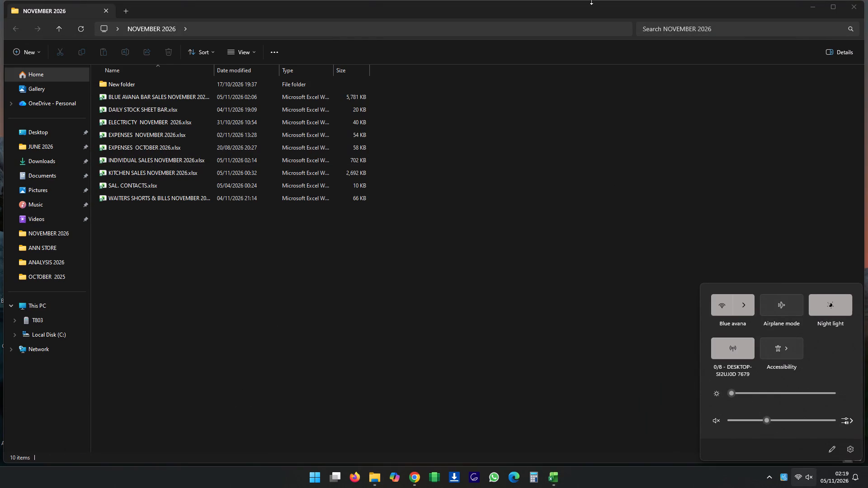